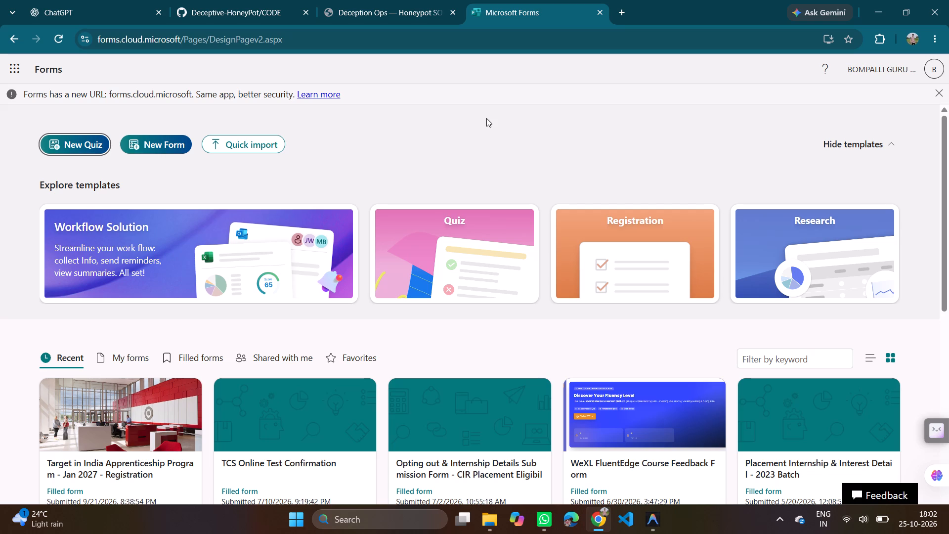
Create a new blank form.
scroll(486, 118, "down", 1)
scroll(486, 118, "up", 3)
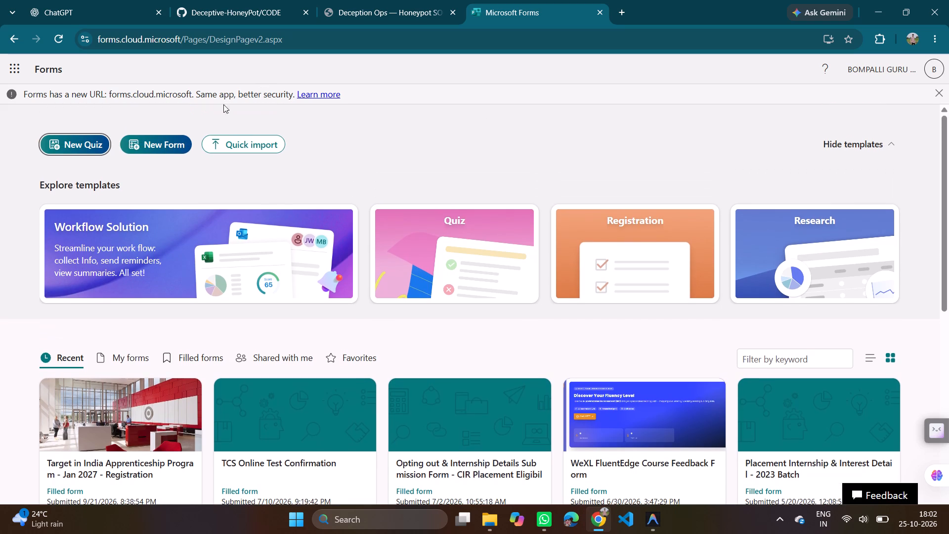
left_click(163, 142)
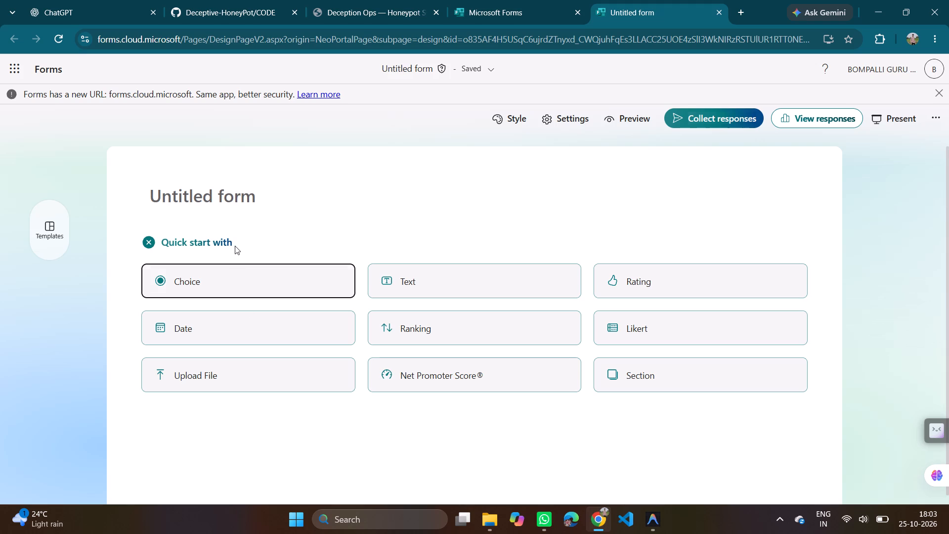
Add a Choice question as the first question of the untitled form.
left_click_drag(235, 246, 249, 316)
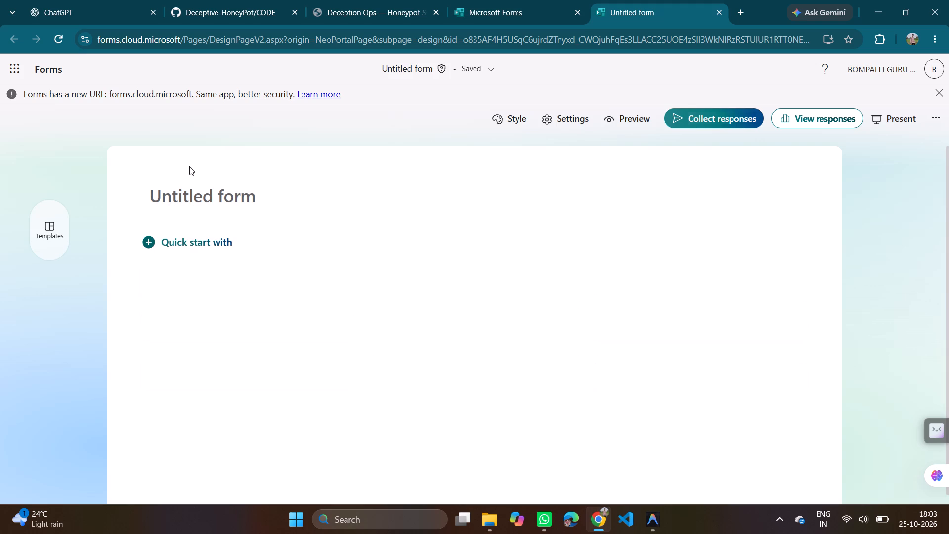
left_click(190, 249)
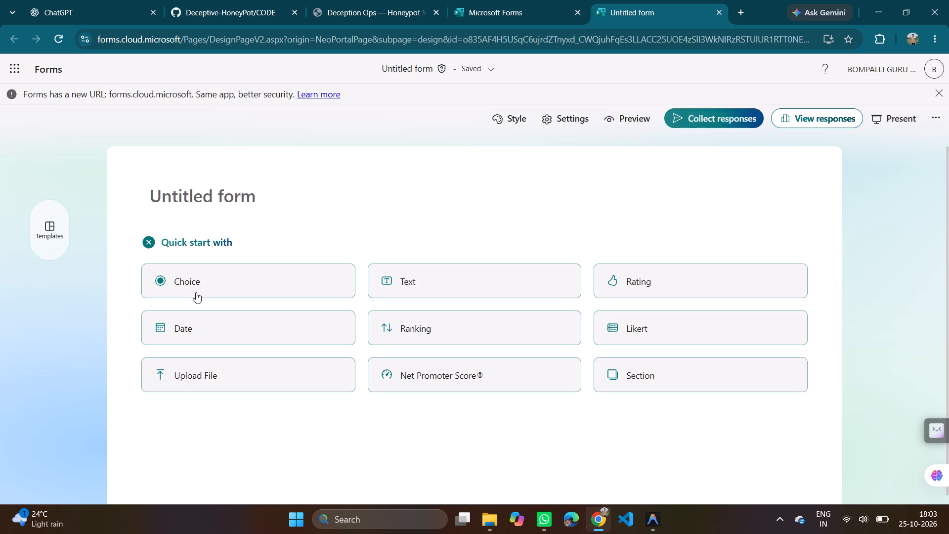
left_click(196, 292)
Add a Likert question below the Choice question.
scroll(280, 371, "down", 1)
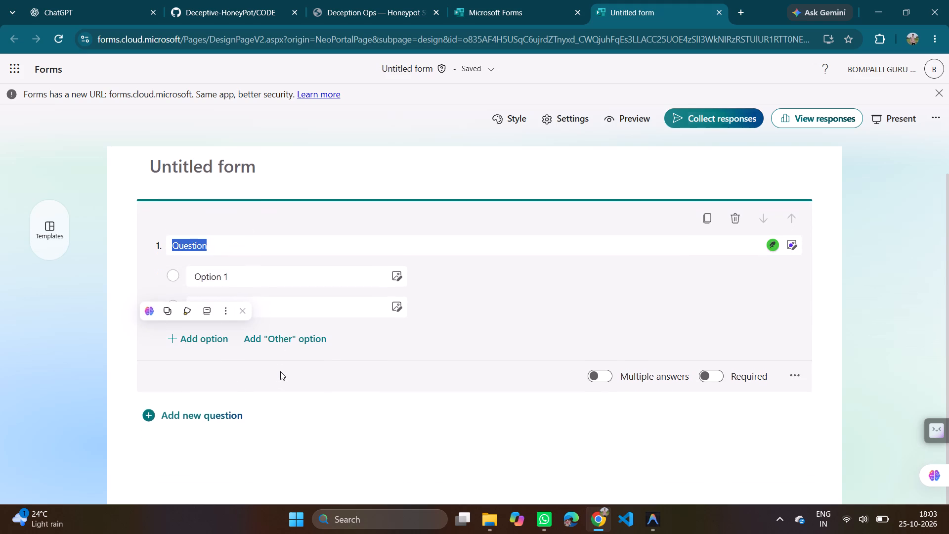
scroll(280, 371, "down", 1)
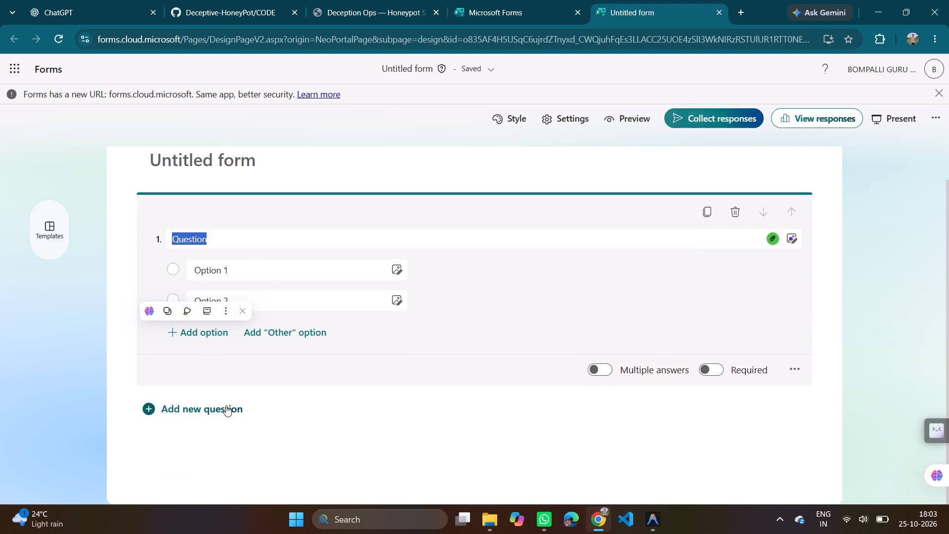
left_click(223, 410)
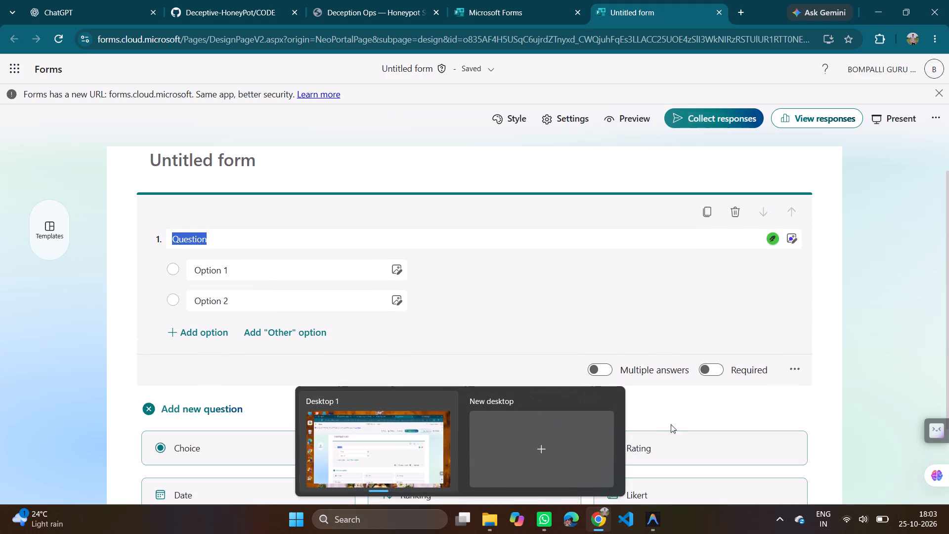
scroll(675, 427, "down", 2)
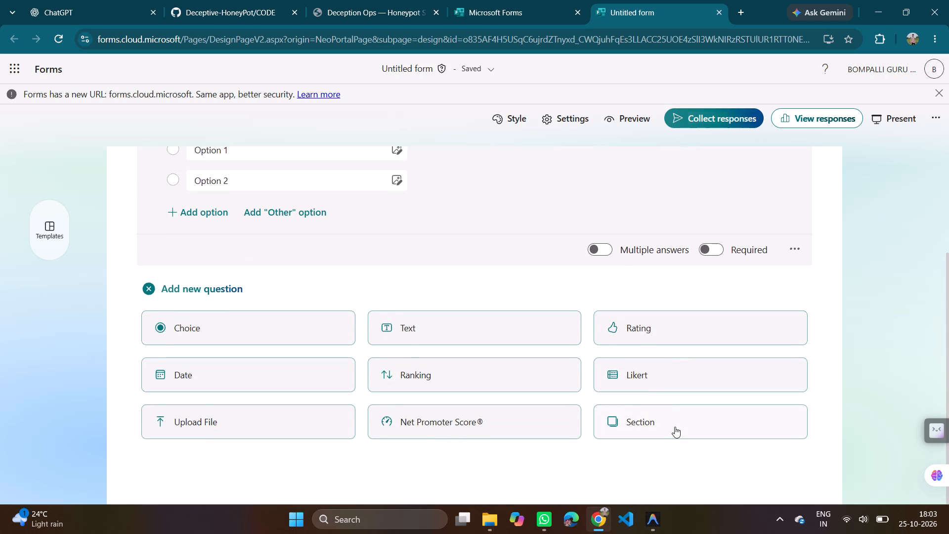
left_click(629, 380)
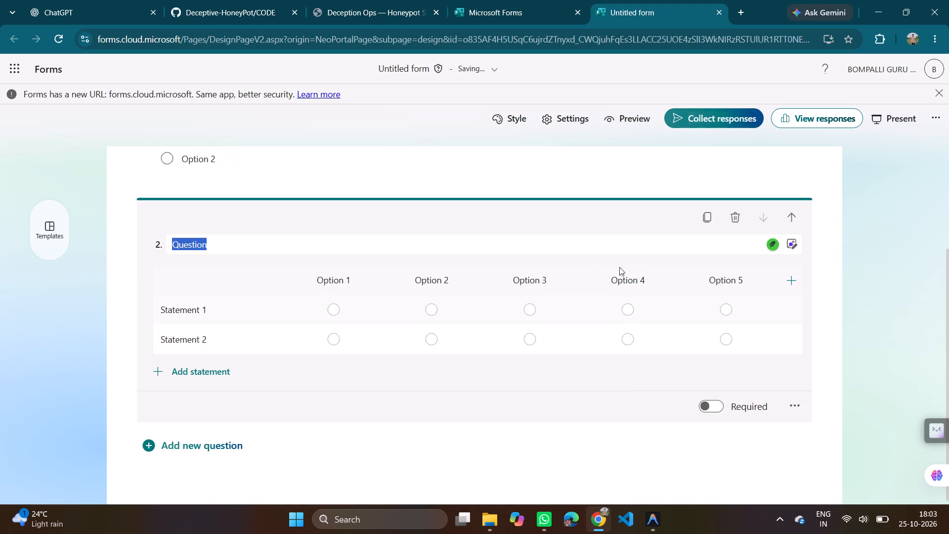
Add a Rating question below the Likert question and leave its question text unedited.
left_click(178, 449)
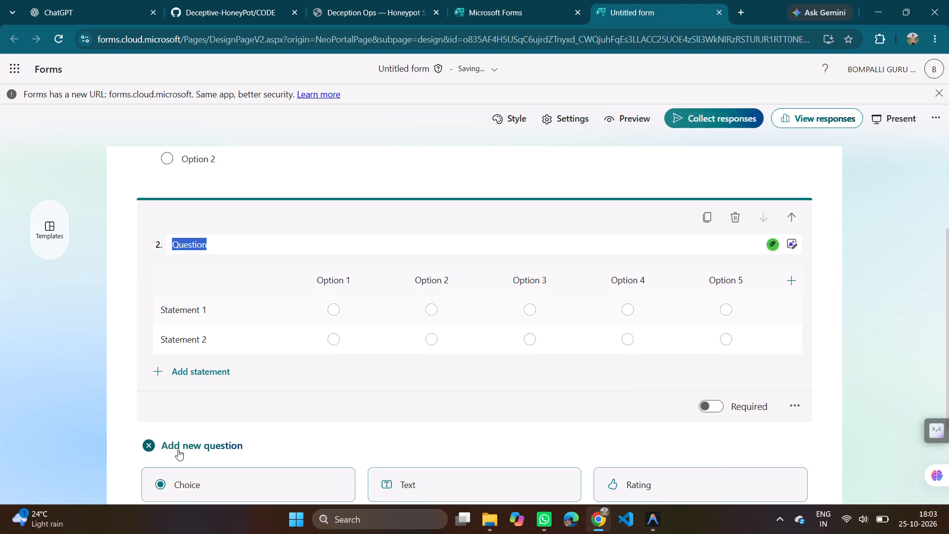
scroll(321, 423, "down", 1)
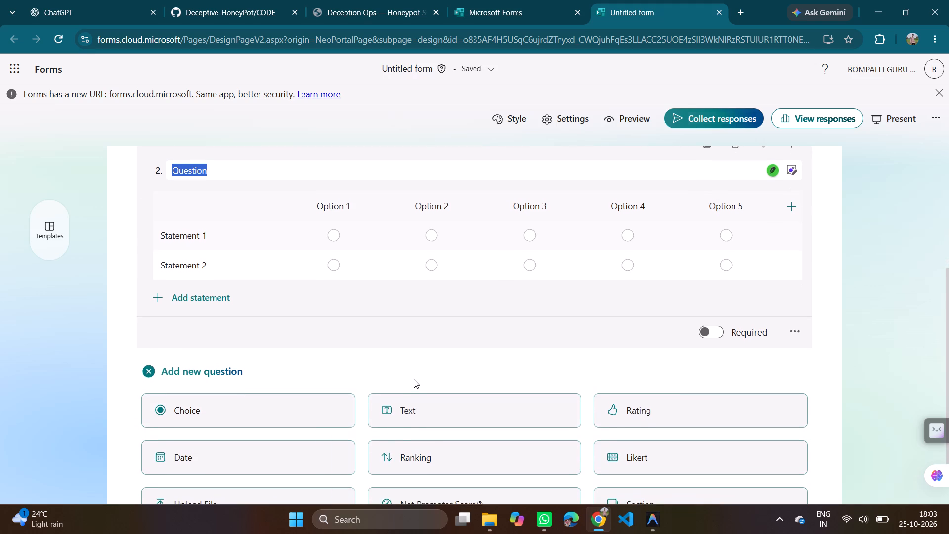
scroll(414, 379, "down", 1)
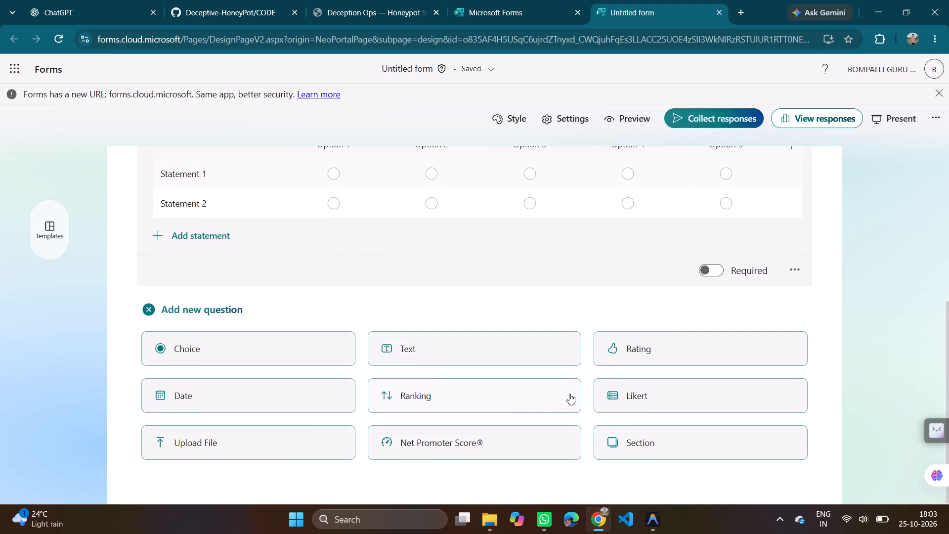
left_click(642, 347)
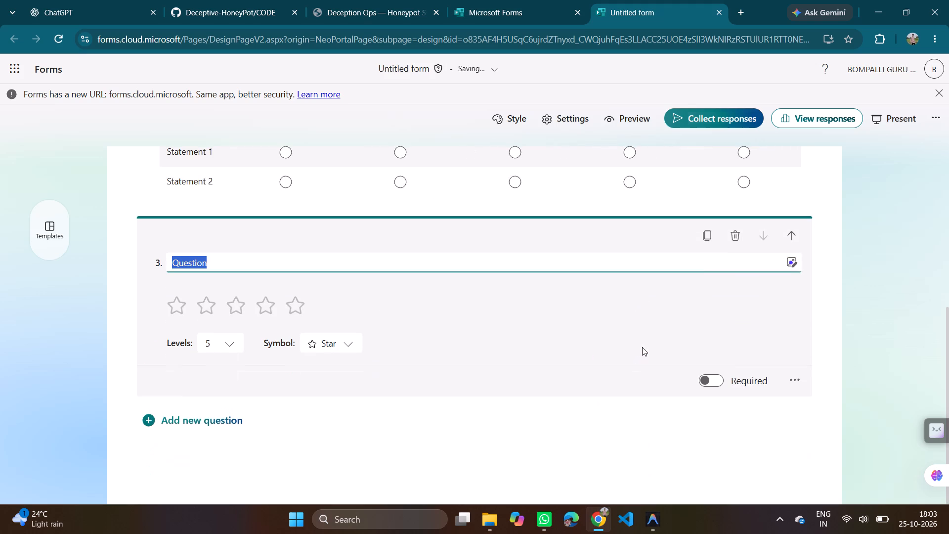
left_click(384, 407)
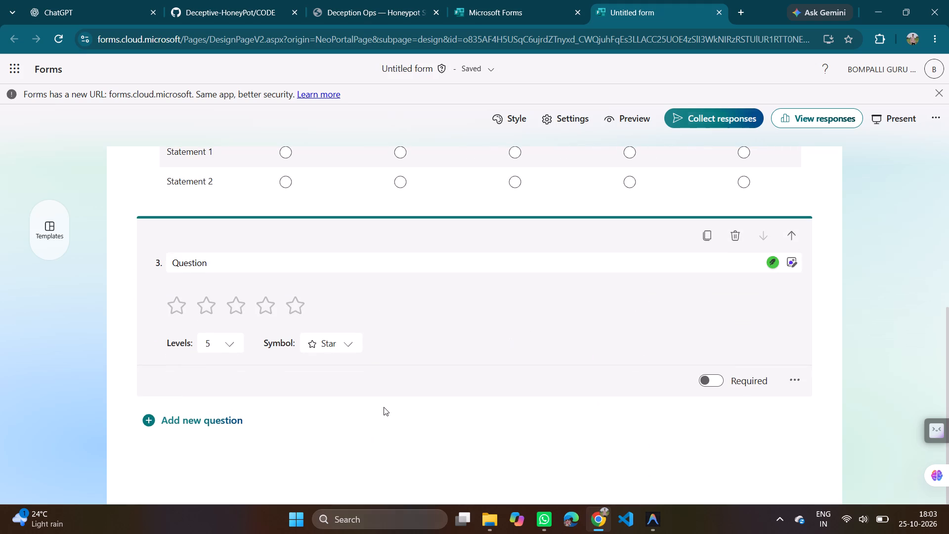
Open the form's title at the top of the form for editing.
scroll(384, 407, "up", 5)
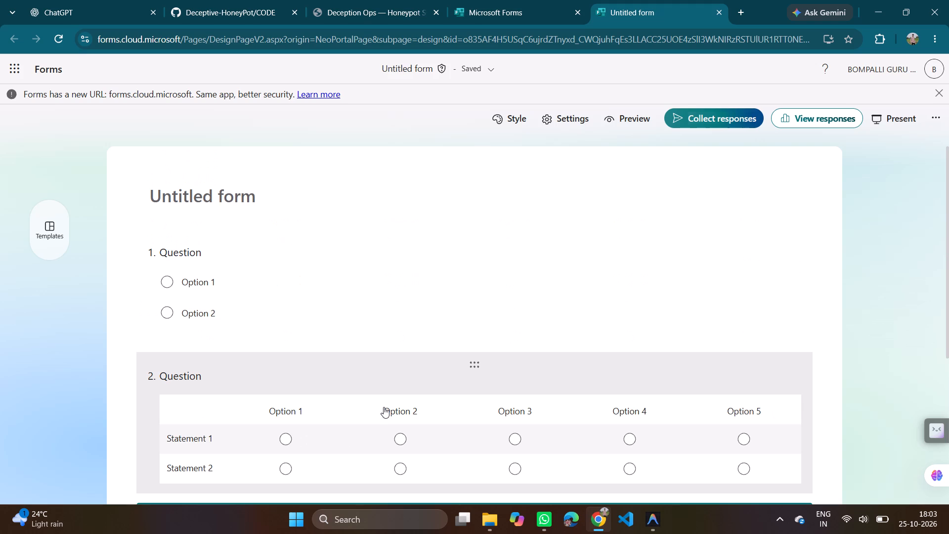
left_click(161, 258)
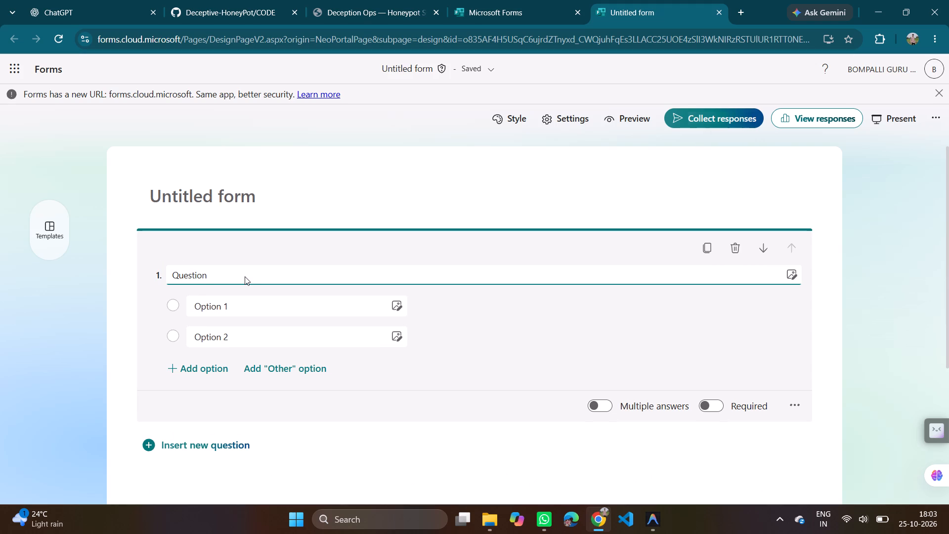
left_click(212, 195)
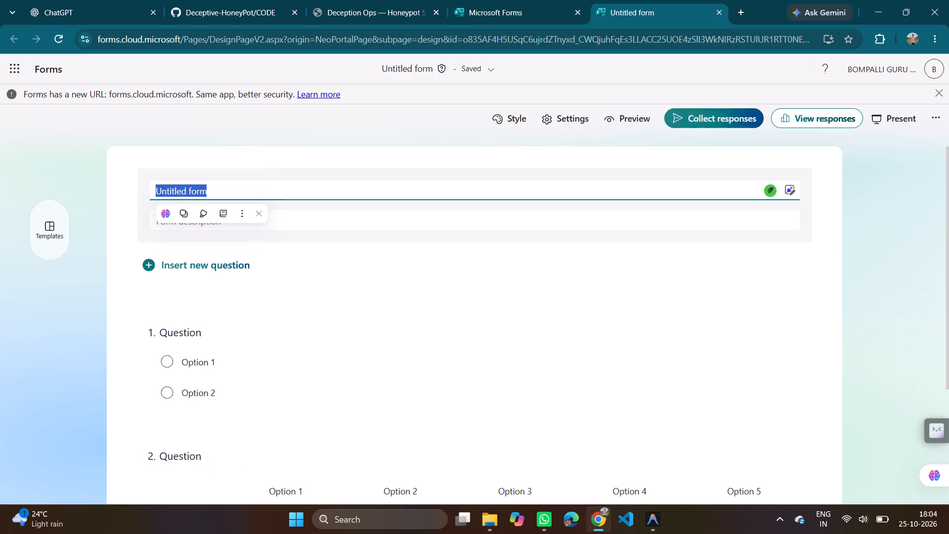
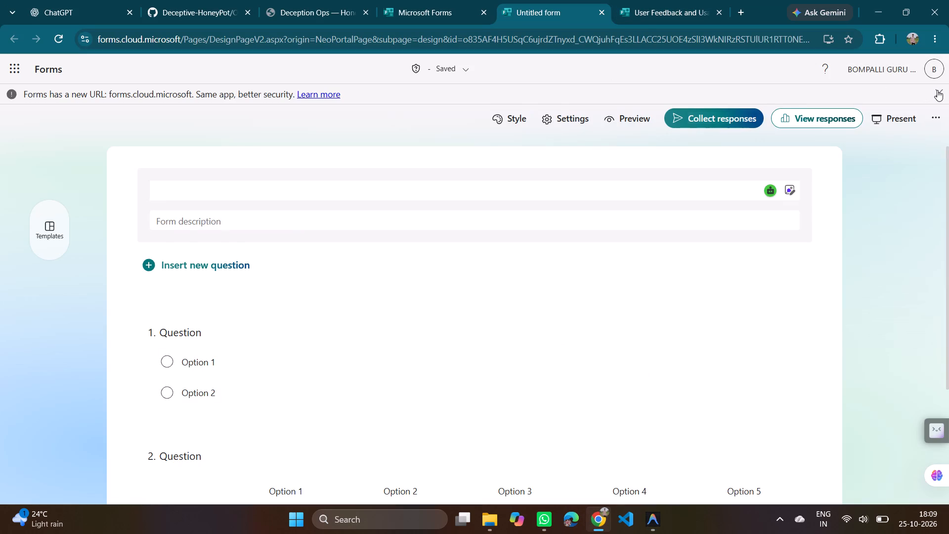
Open Notepad, paste the copied form title into it to check the clipboard, and close Notepad.
left_click(352, 518)
type("note")
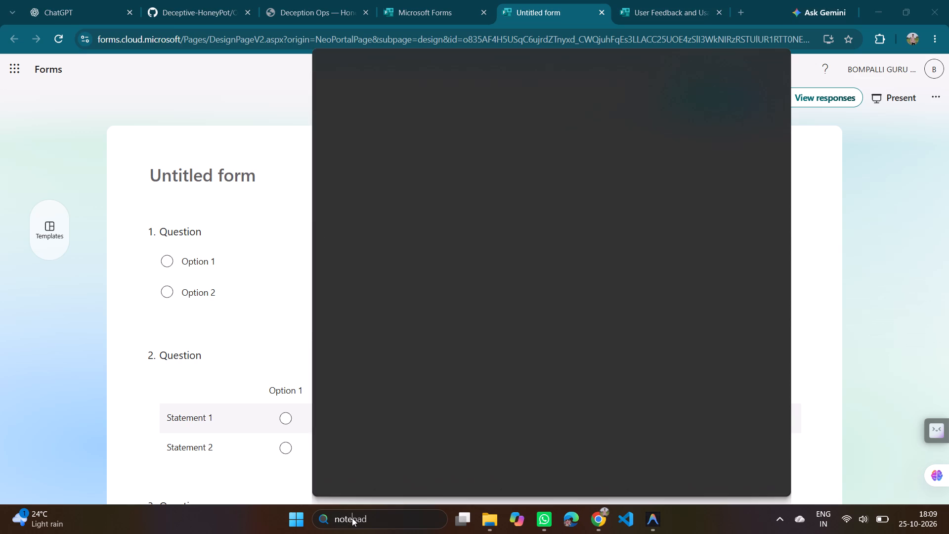
key("Right")
key("Return")
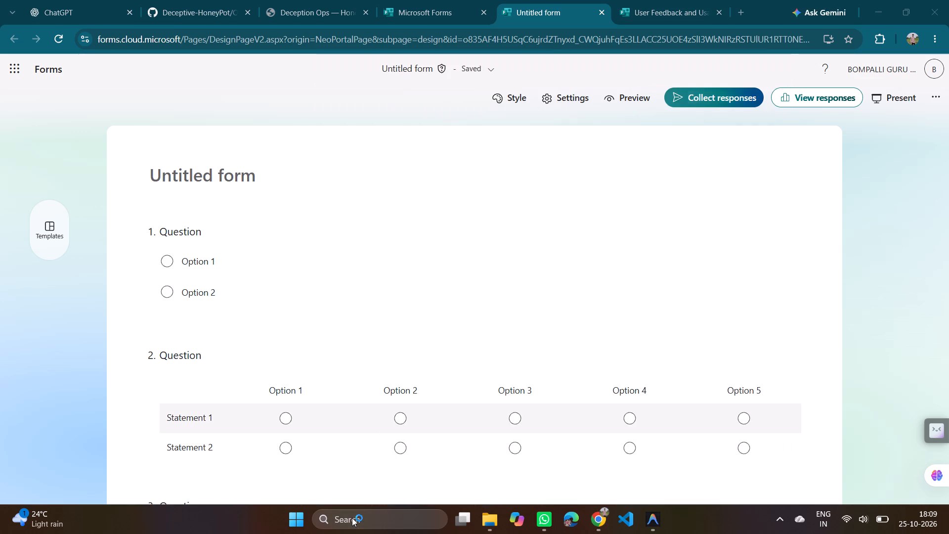
key("ctrl+v")
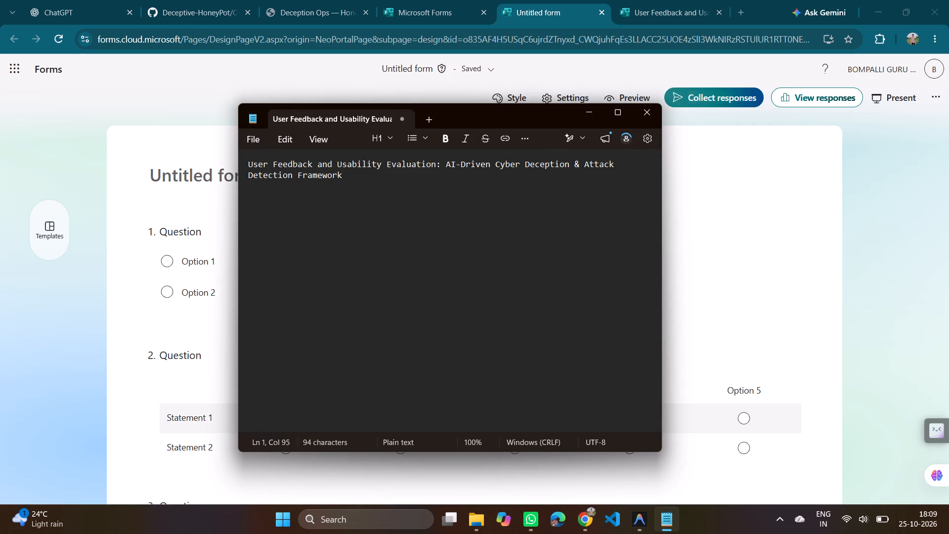
left_click(640, 114)
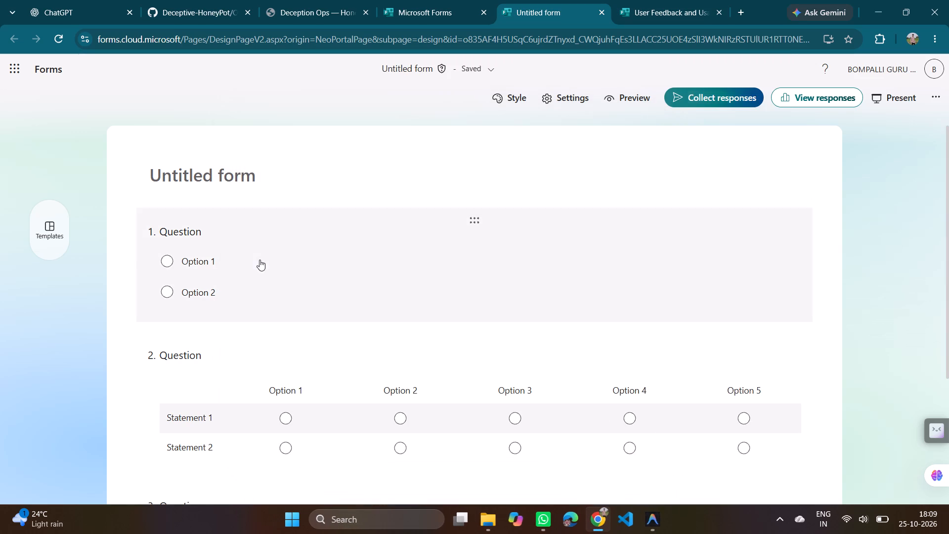
Clear the form's default "Untitled form" title and try to paste the copied questionnaire title in its place.
left_click(246, 179)
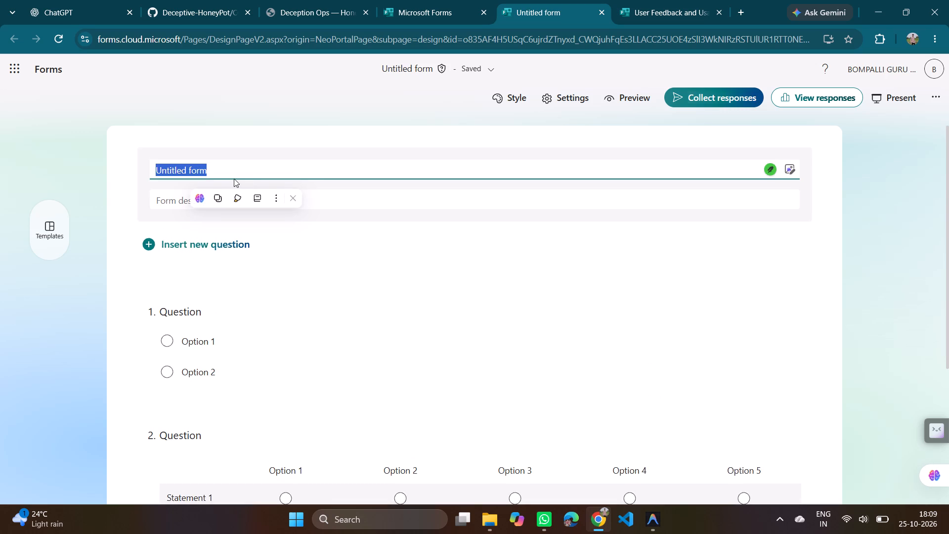
key("BackSpace")
key("ctrl+v")
key("ctrl+v")
key("ctrl+v")
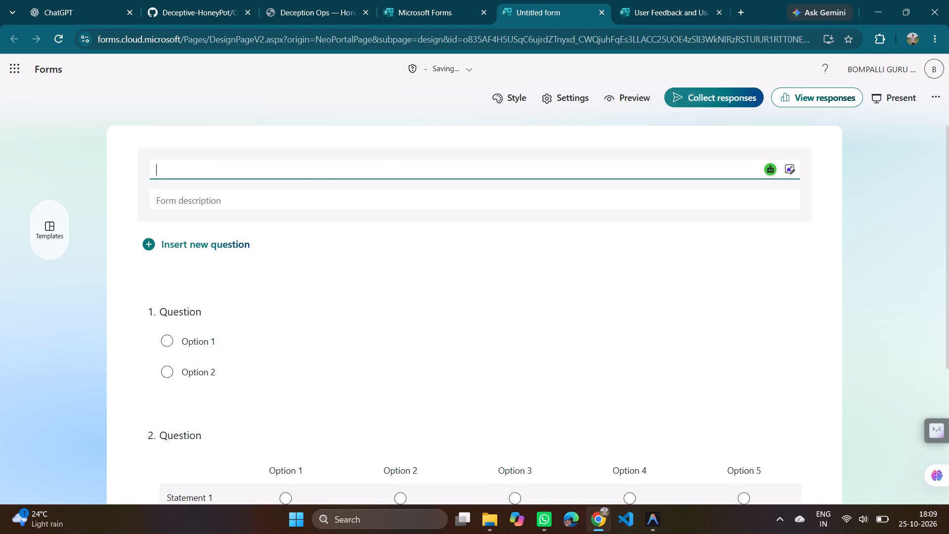
right_click(268, 171)
left_click(294, 310)
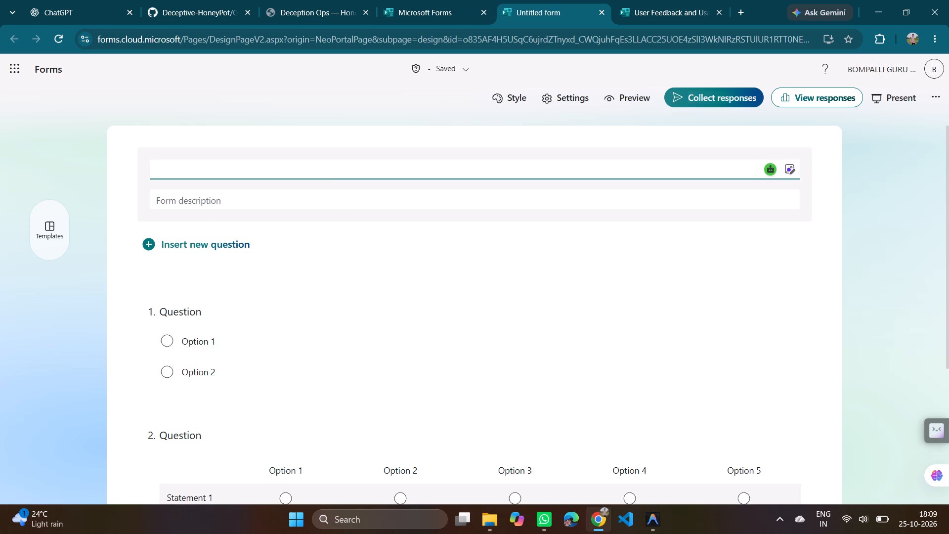
right_click(188, 170)
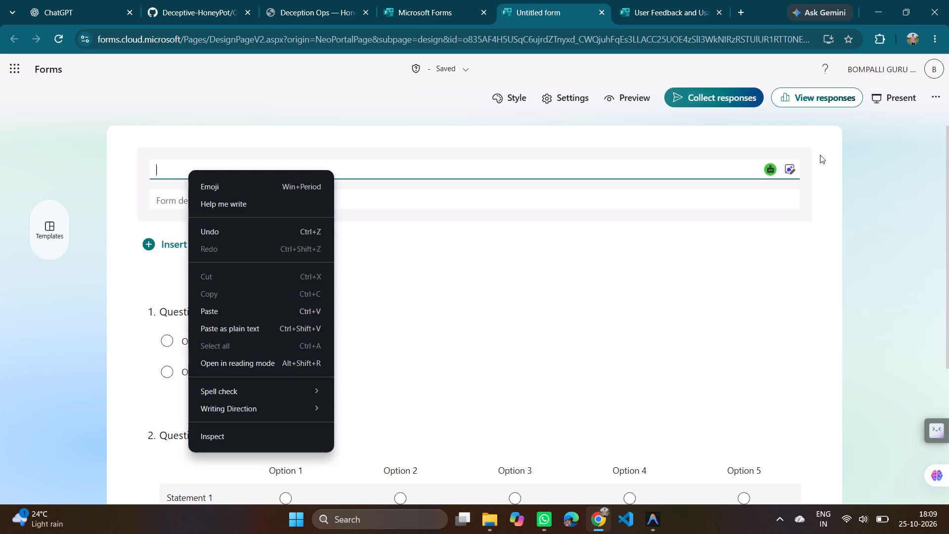
left_click(795, 169)
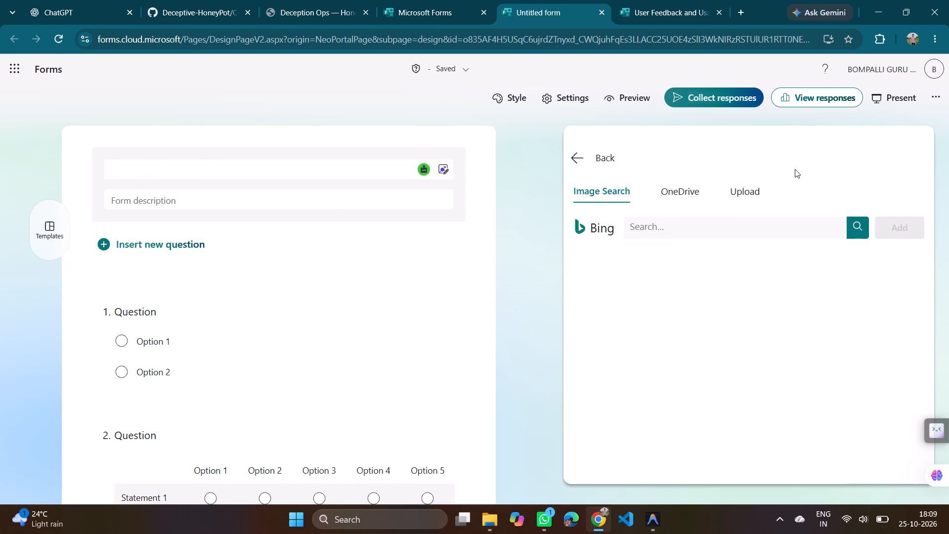
left_click(578, 156)
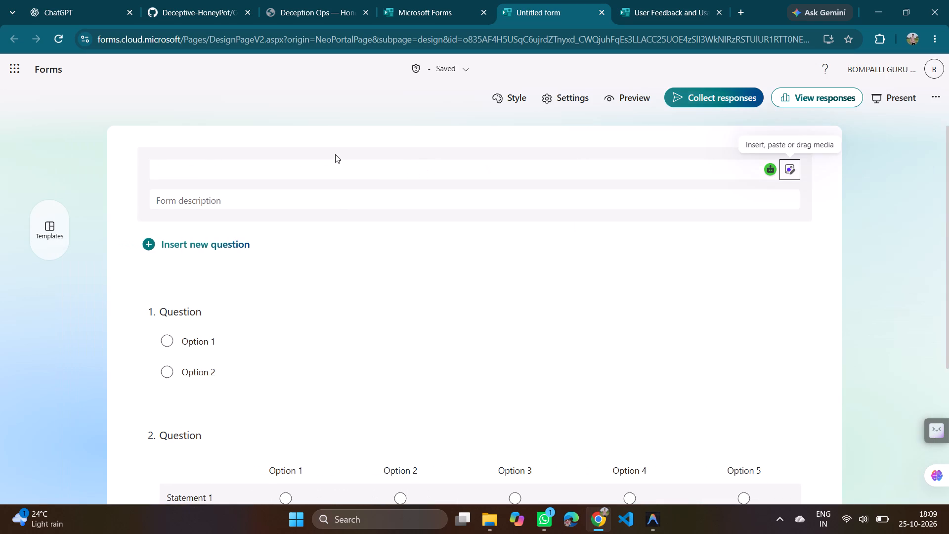
left_click(273, 164)
key("ctrl+v")
key("ctrl+v")
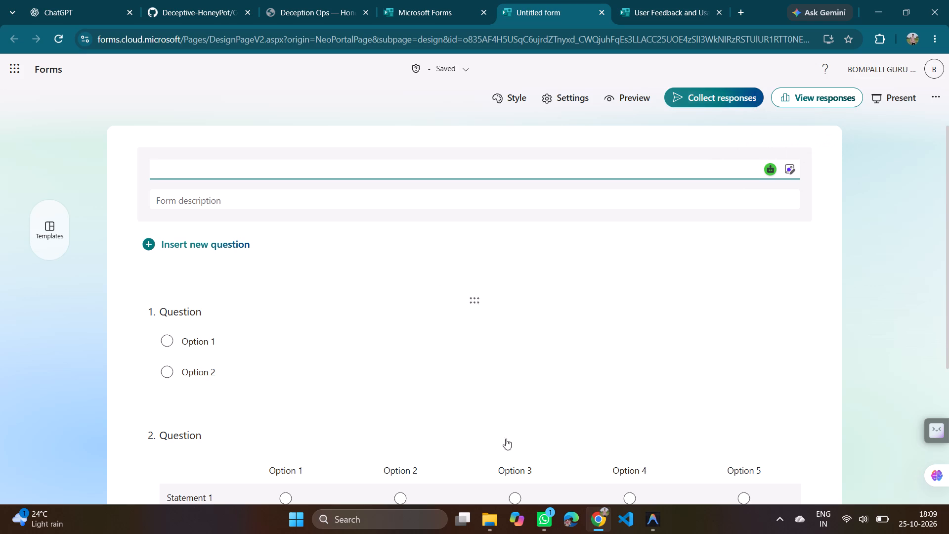
Open Notepad and copy the whole title "User Feedback and Usability Evaluation: AI-Driven Cyber Deception & Attack Detection Framework".
left_click(353, 513)
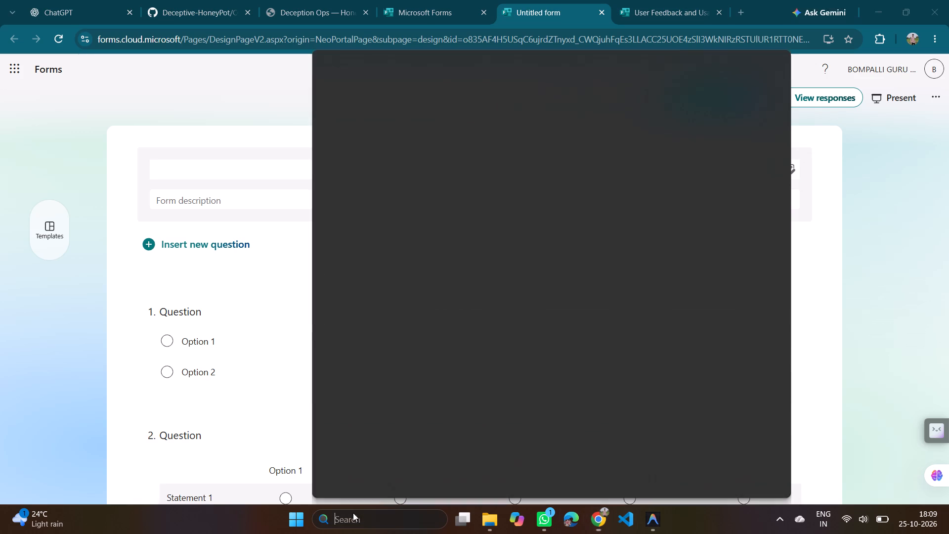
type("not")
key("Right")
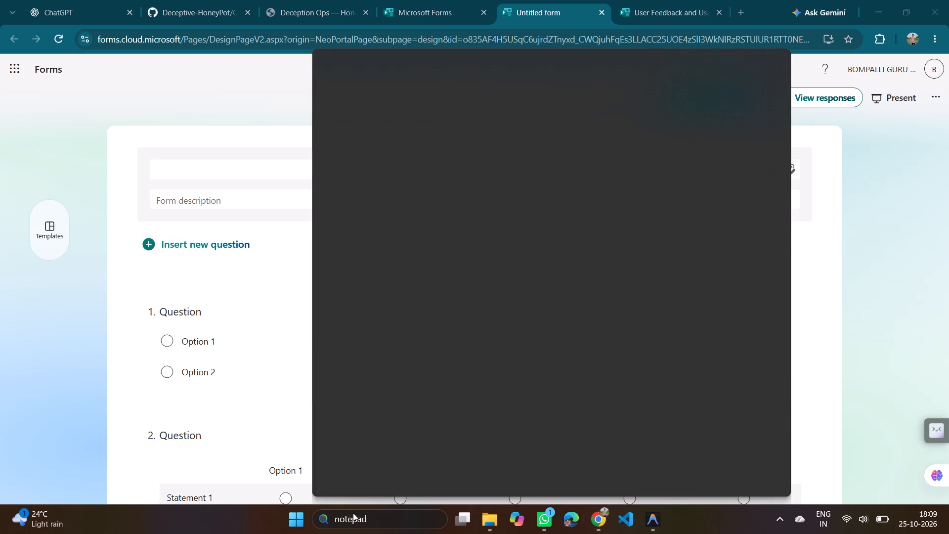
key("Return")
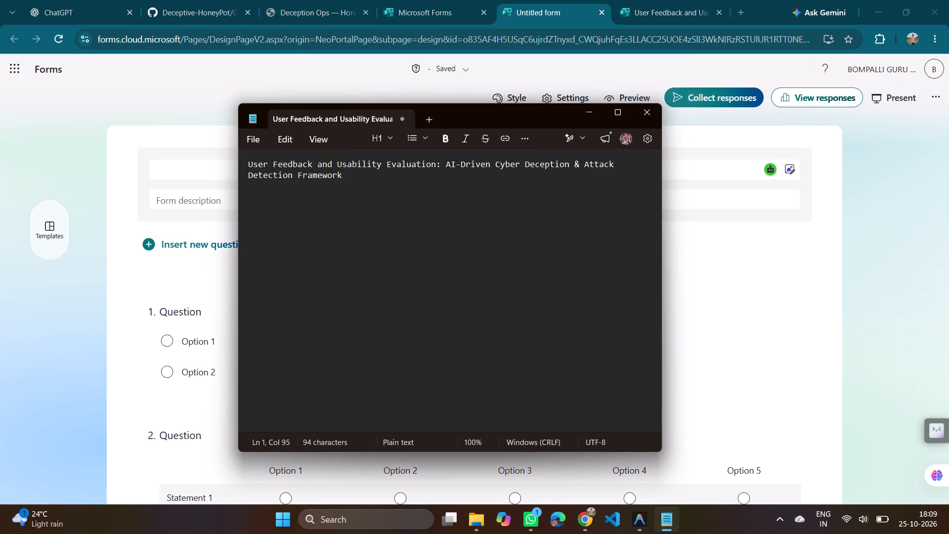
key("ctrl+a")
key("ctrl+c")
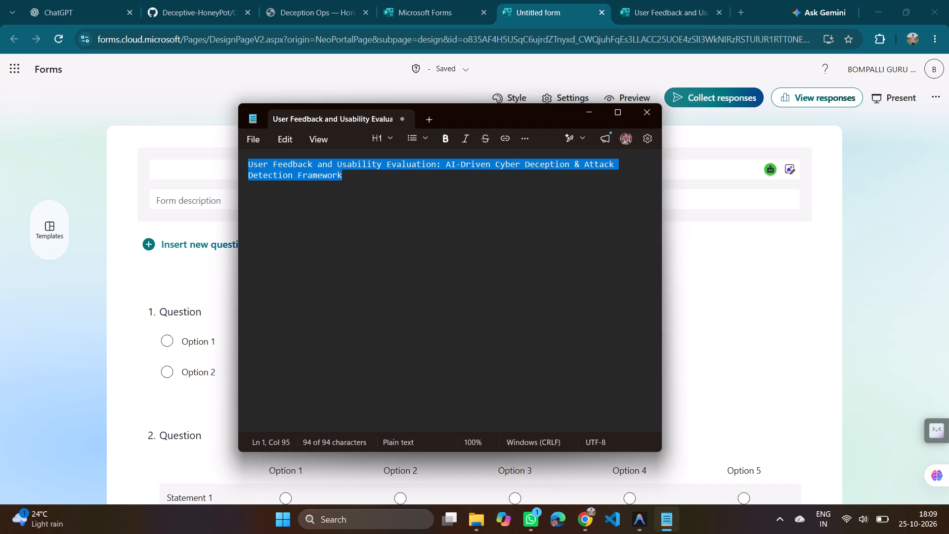
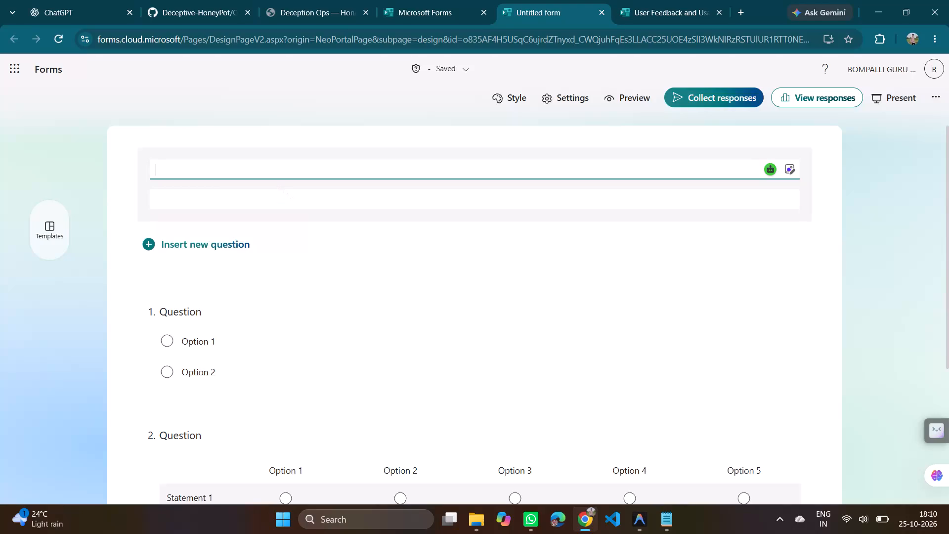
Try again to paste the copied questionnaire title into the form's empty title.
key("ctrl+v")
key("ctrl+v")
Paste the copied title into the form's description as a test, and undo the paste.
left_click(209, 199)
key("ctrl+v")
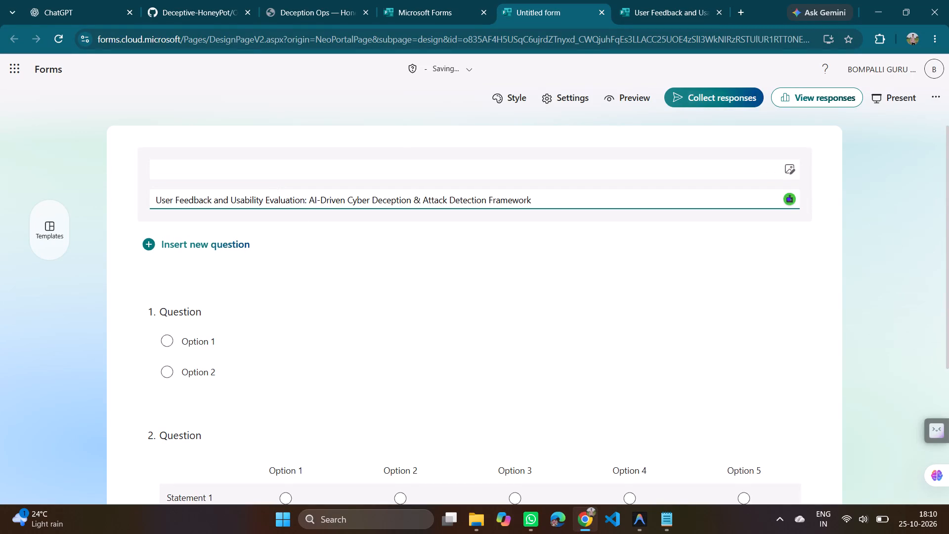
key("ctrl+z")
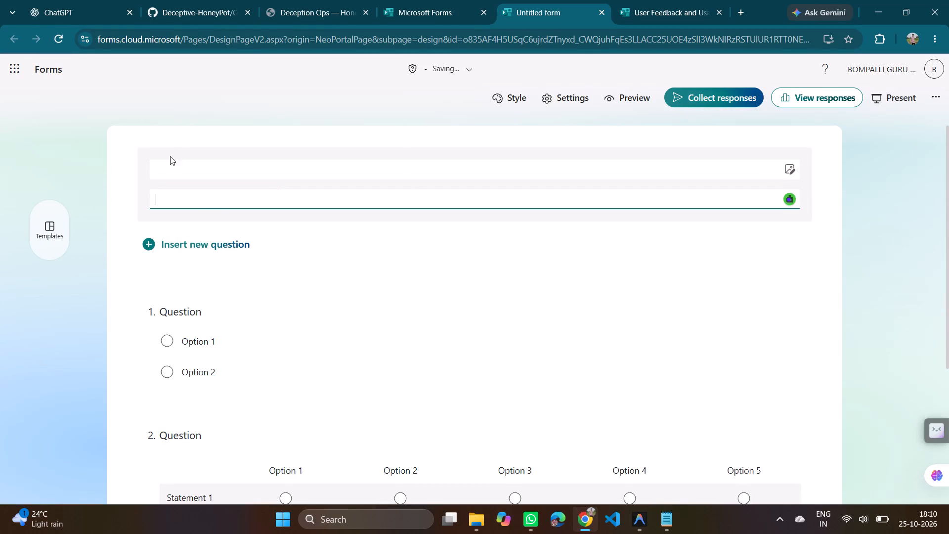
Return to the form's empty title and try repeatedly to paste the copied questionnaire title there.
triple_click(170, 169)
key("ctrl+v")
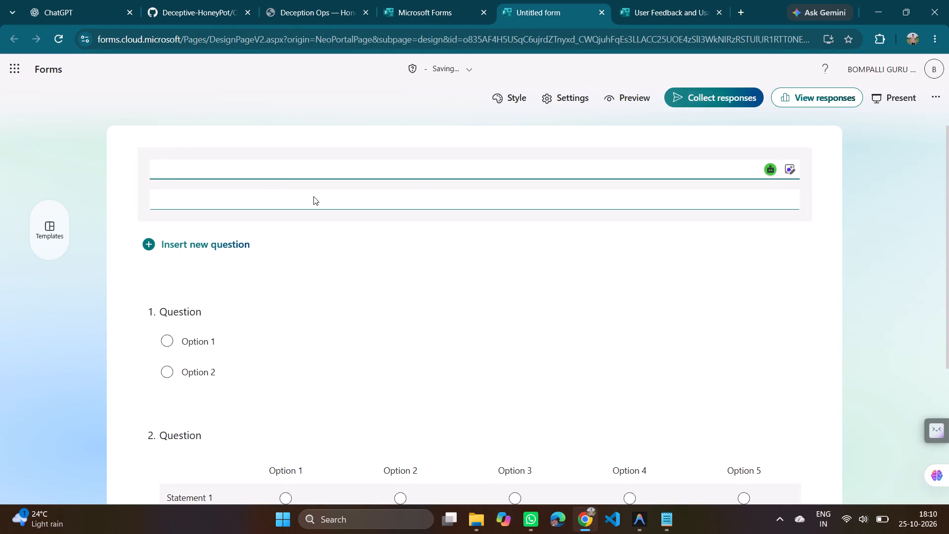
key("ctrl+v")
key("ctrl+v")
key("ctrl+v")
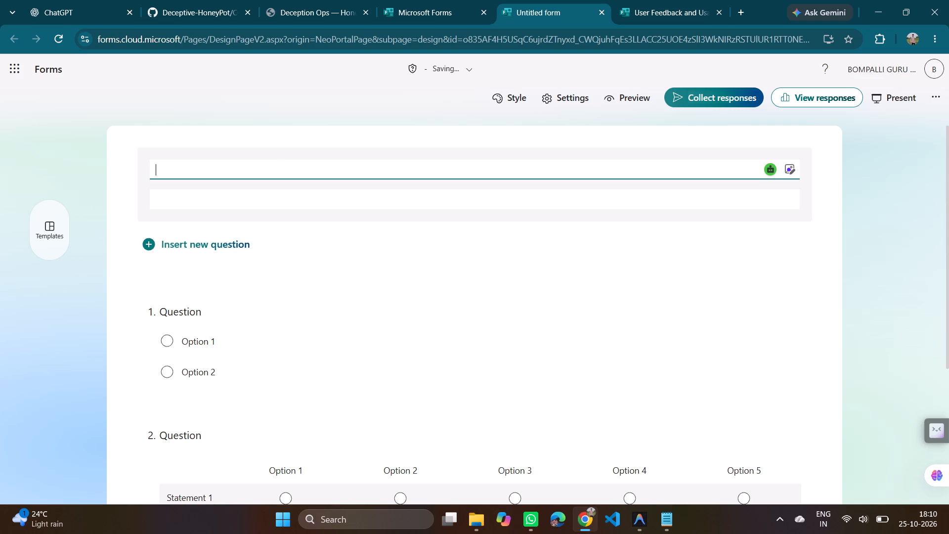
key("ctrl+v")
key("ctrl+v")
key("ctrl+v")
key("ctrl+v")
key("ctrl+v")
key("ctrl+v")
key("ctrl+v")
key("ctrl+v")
Paste "User Feedback and Usability Evaluation: AI-Driven Cyber Deception & Attack Detection Framework" into the form's description.
left_click(197, 193)
key("ctrl+v")
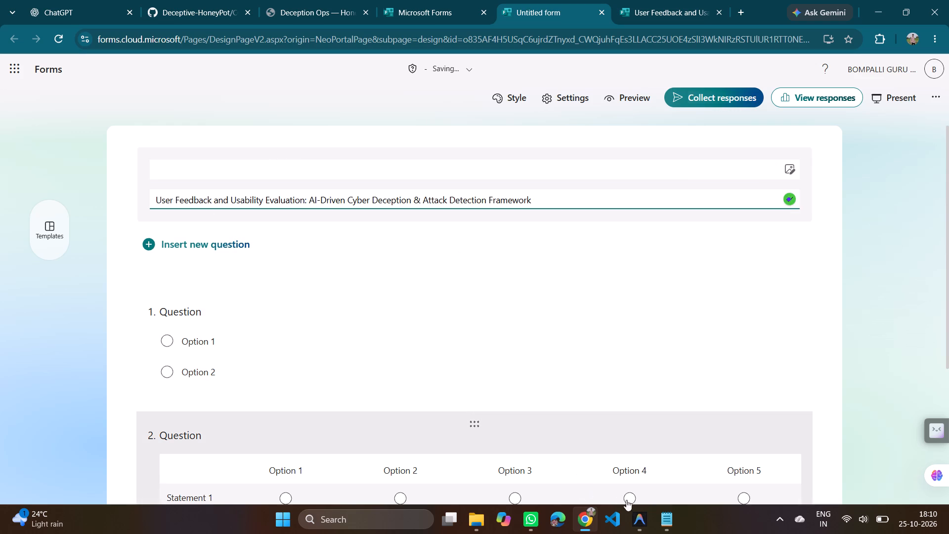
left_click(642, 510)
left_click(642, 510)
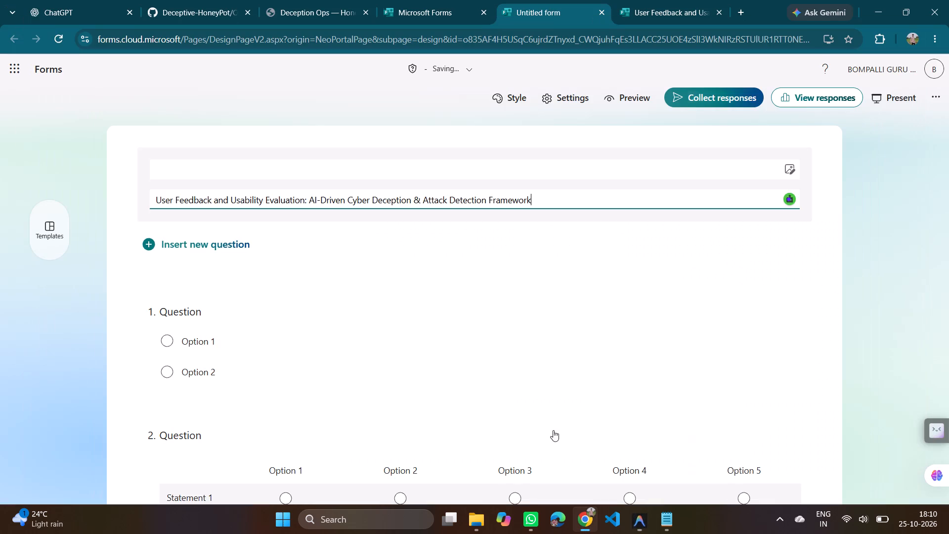
Enter the text "User Feedback and Usability Evalution:" in the form's empty title.
left_click(193, 171)
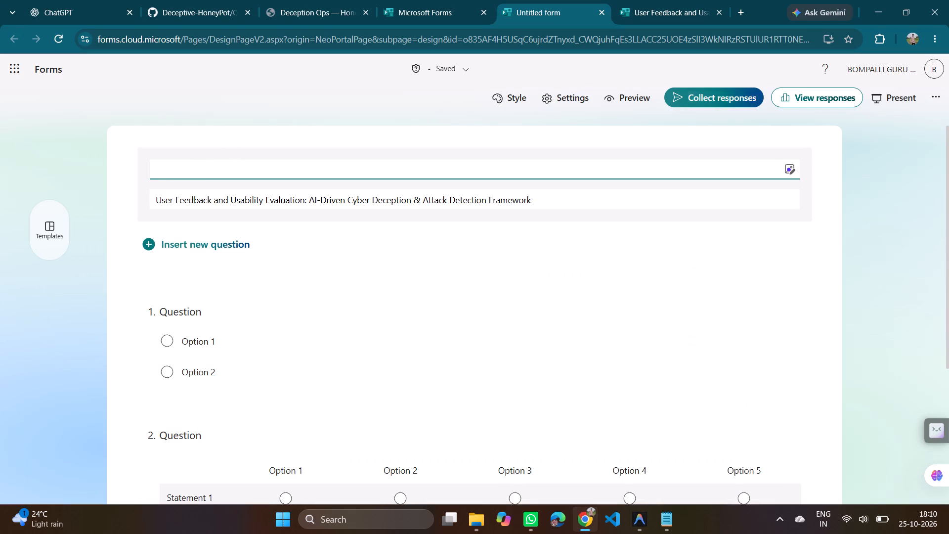
key("shift+u")
type("ser")
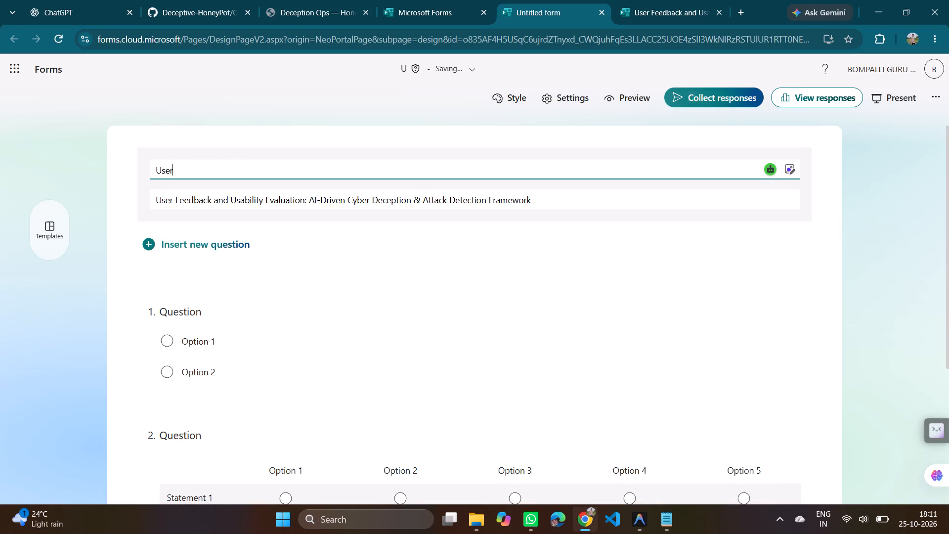
key("space")
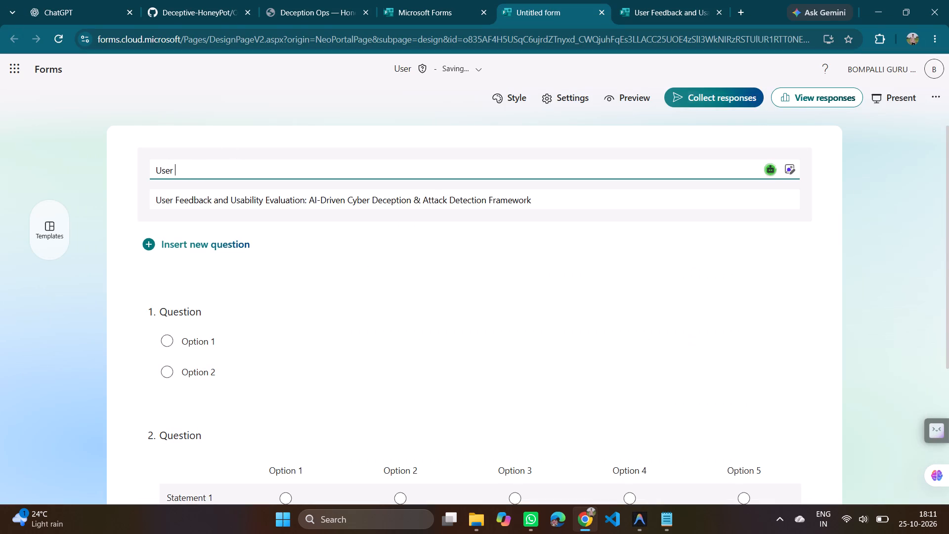
key("ctrl+v")
key("ctrl+v")
key("ctrl+v")
type("Fee")
type("dback and Usability")
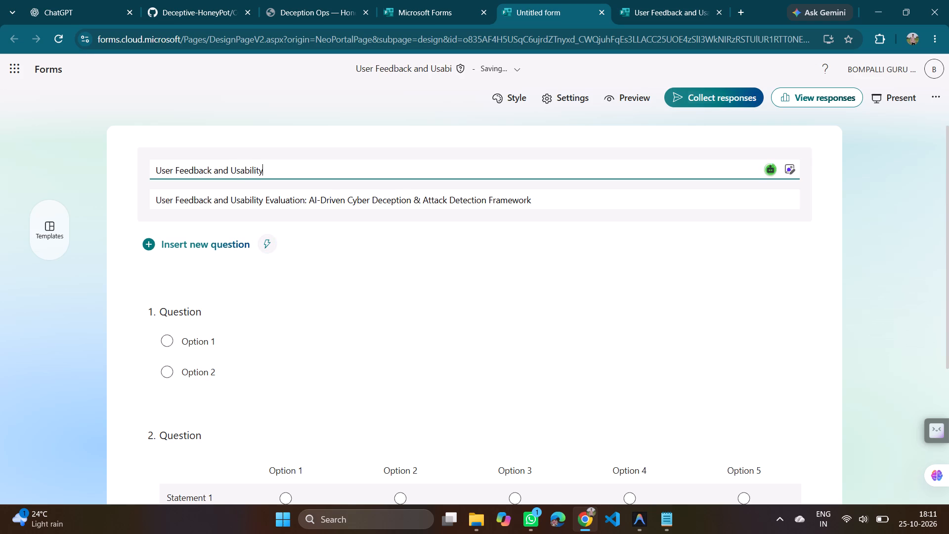
key("space")
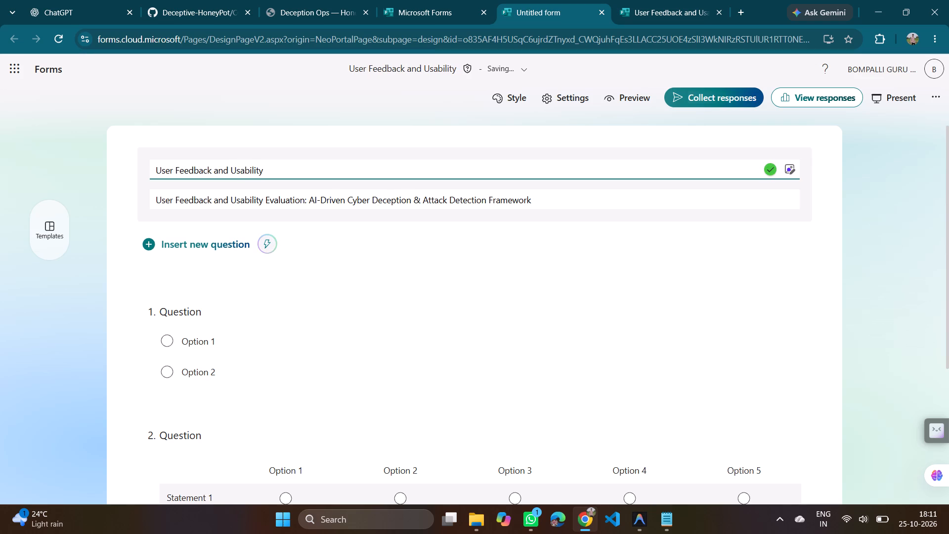
key("shift+e")
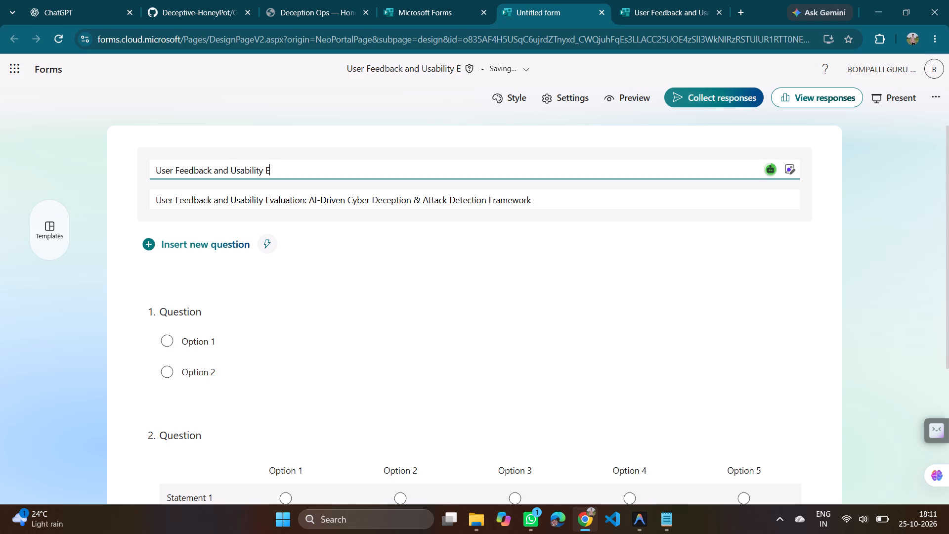
type("va")
type("lut")
type("ion:")
key("space")
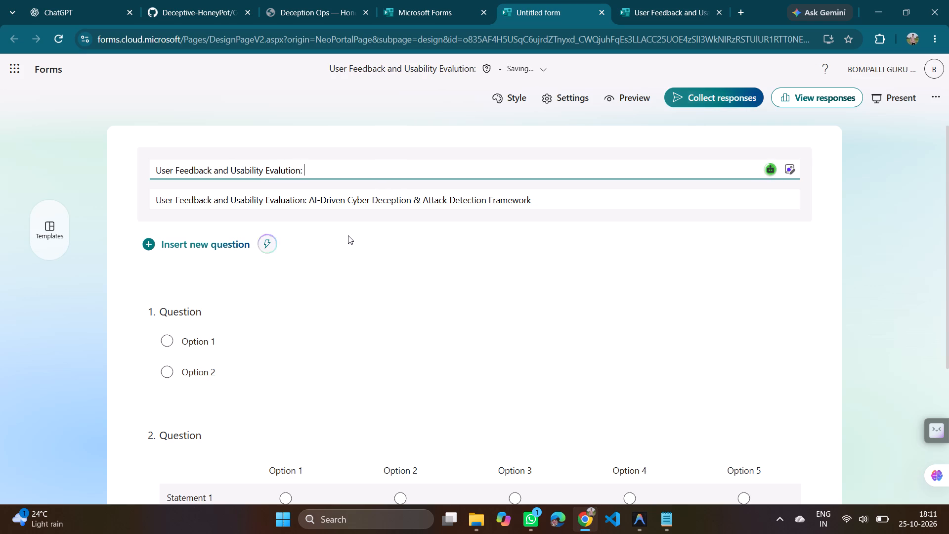
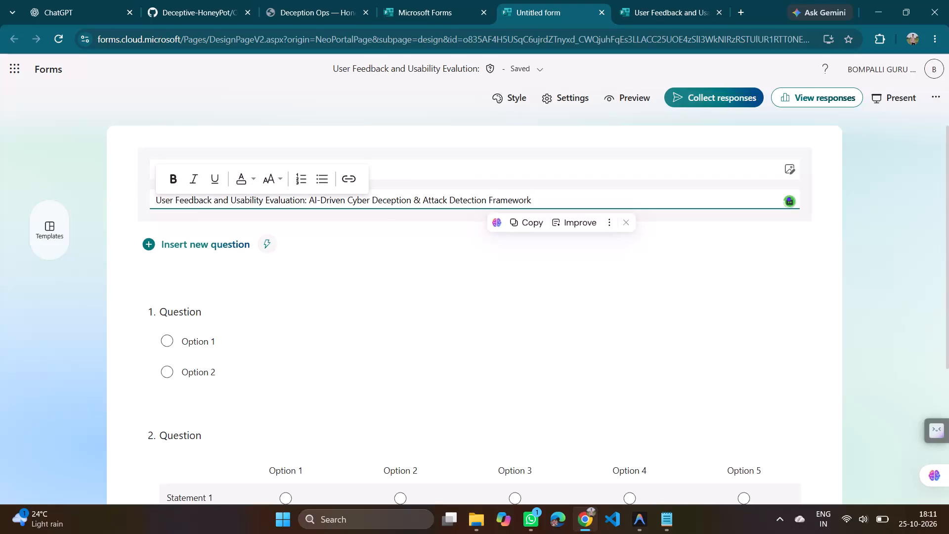
Replace the form description's text after "User Feedback and Usability Evaluation:" with the copied "An AI-Driven, Blockchain-Anchored Cyber DeceptionFramework for Adaptive Honeypot Defense".
left_click(544, 203)
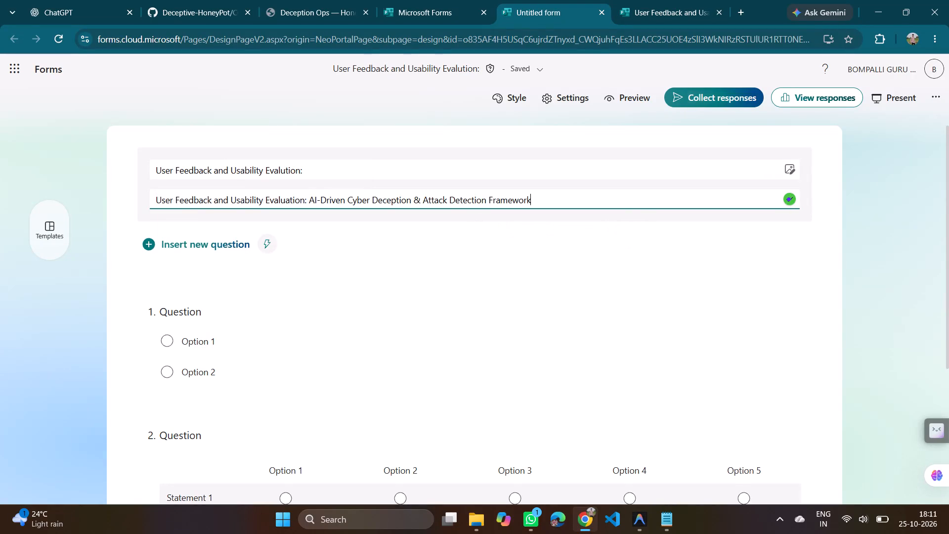
key("BackSpace")
key("BackSpace")
key("BackSpace")
key("BackSpace")
key("BackSpace")
key("BackSpace")
key("BackSpace")
key("BackSpace")
key("BackSpace")
key("BackSpace")
key("BackSpace")
key("BackSpace")
key("BackSpace")
key("BackSpace")
key("BackSpace")
key("BackSpace")
key("BackSpace")
key("BackSpace")
key("BackSpace")
key("BackSpace")
key("BackSpace")
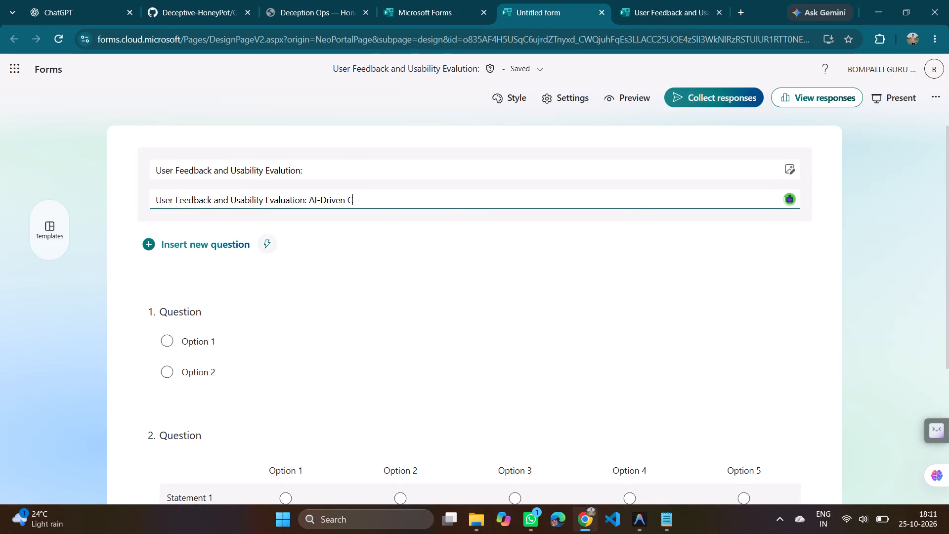
key("BackSpace")
key("BackSpace")
key("BackSpace")
key("BackSpace")
key("BackSpace")
key("BackSpace")
key("BackSpace")
key("BackSpace")
key("BackSpace")
key("BackSpace")
key("BackSpace")
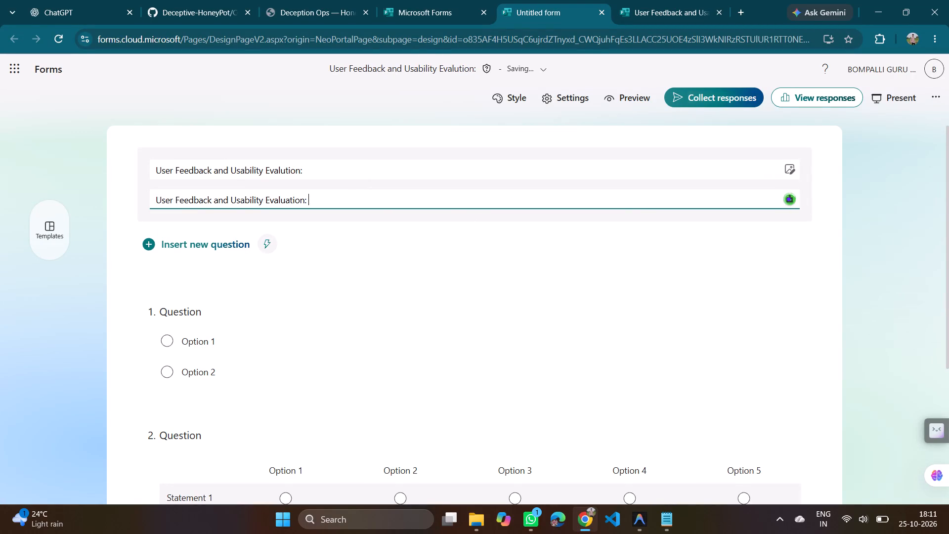
key("ctrl+v")
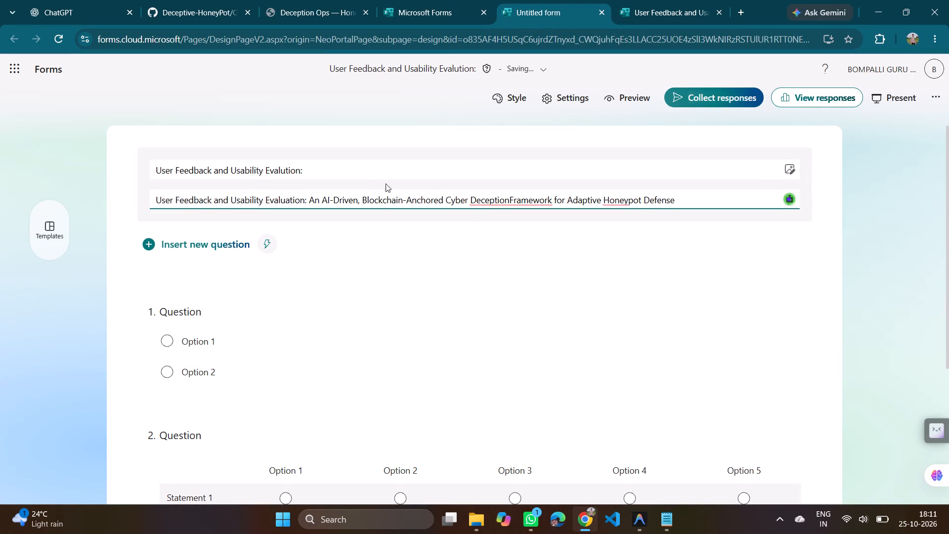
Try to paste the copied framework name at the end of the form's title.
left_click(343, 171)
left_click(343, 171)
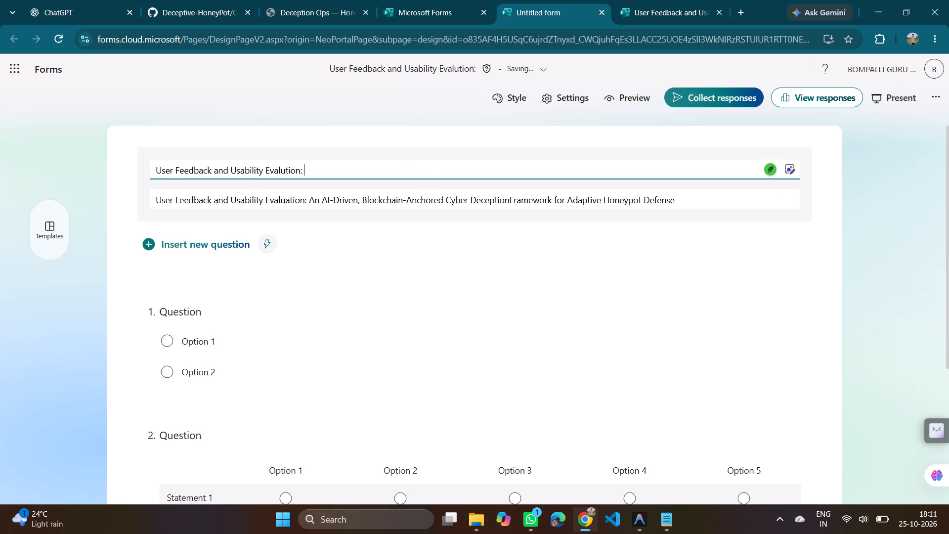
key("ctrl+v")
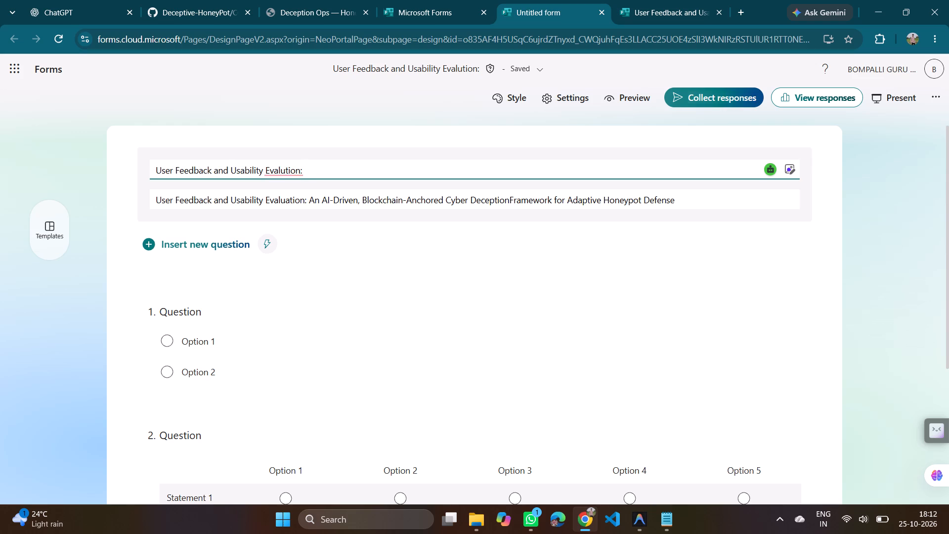
Correct the misspelled last word of the form's title to "Evaluation".
key("Left")
key("Left")
key("Left")
key("Left")
key("Left")
key("Left")
key("a")
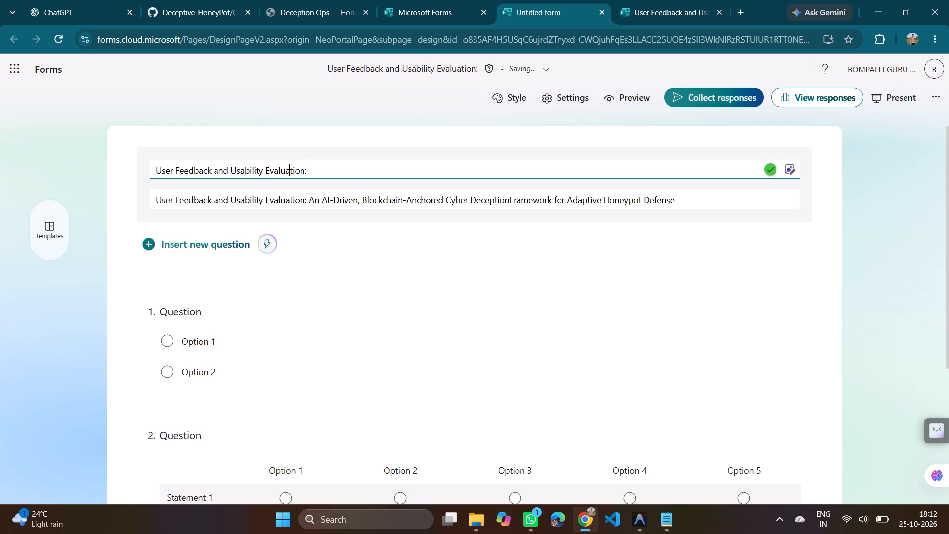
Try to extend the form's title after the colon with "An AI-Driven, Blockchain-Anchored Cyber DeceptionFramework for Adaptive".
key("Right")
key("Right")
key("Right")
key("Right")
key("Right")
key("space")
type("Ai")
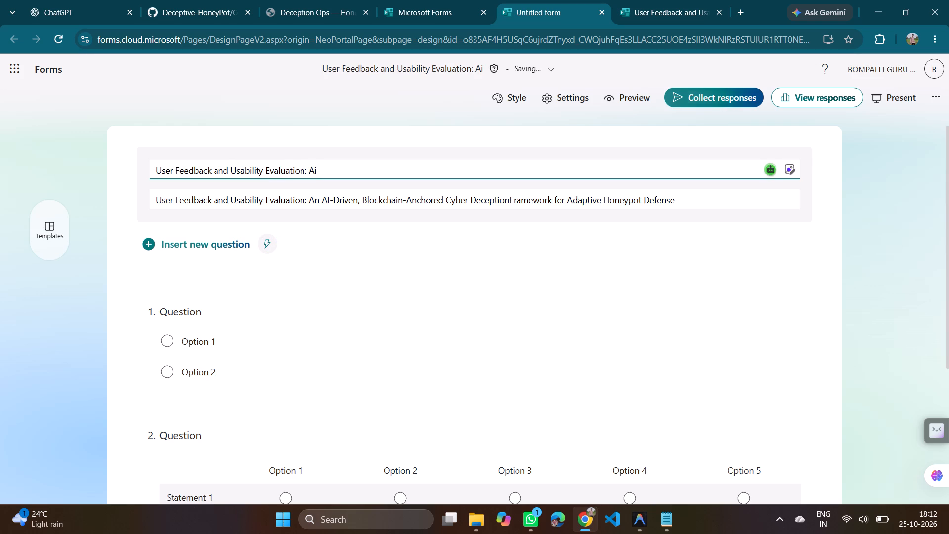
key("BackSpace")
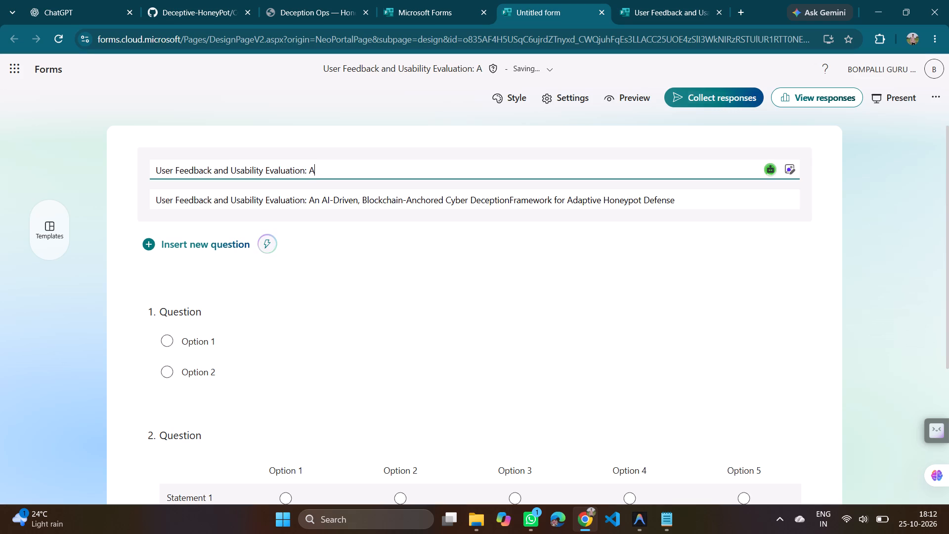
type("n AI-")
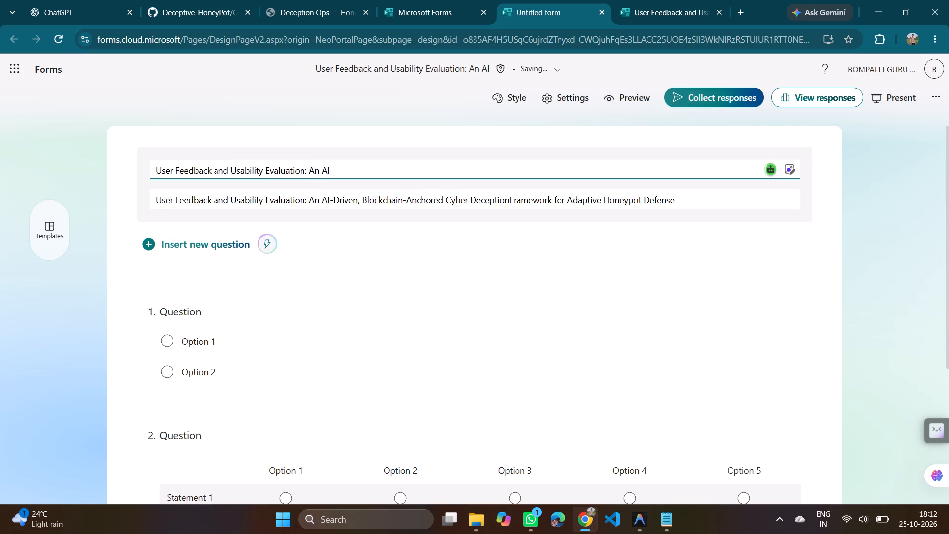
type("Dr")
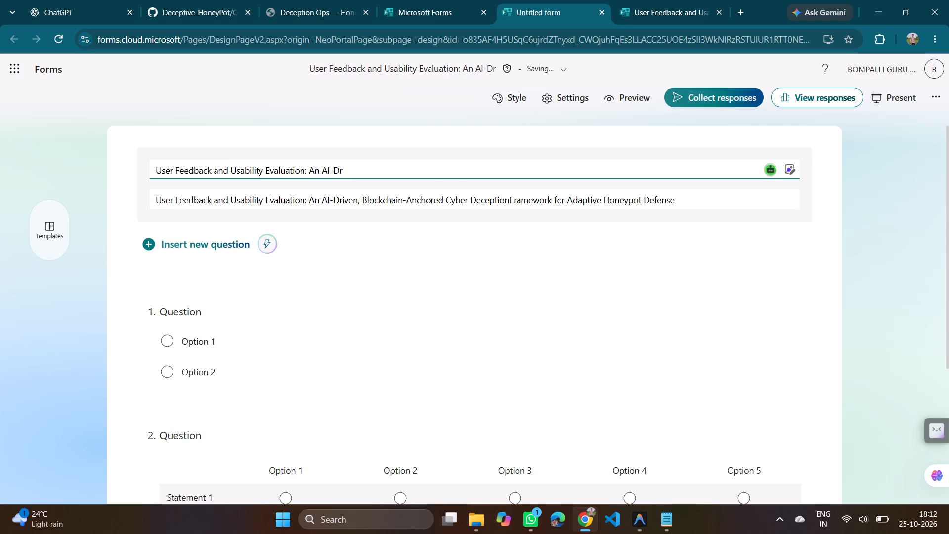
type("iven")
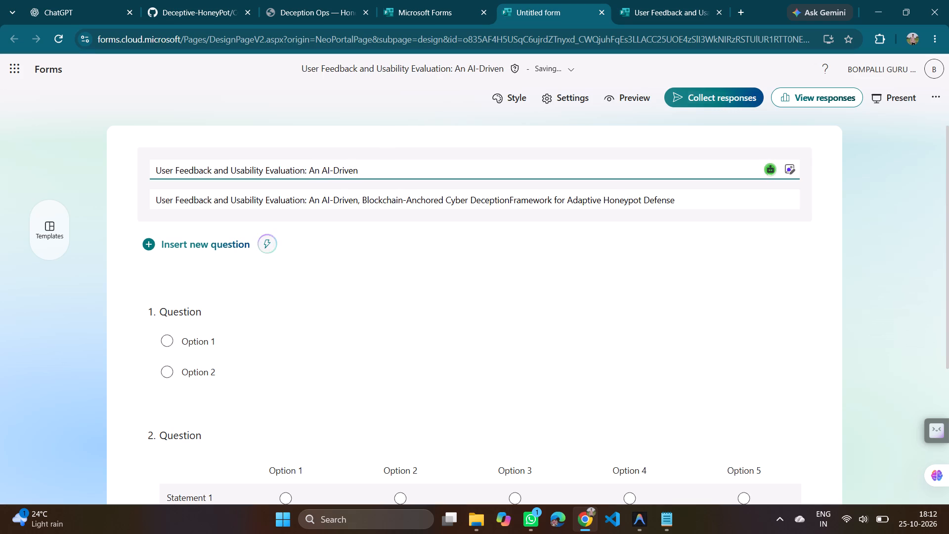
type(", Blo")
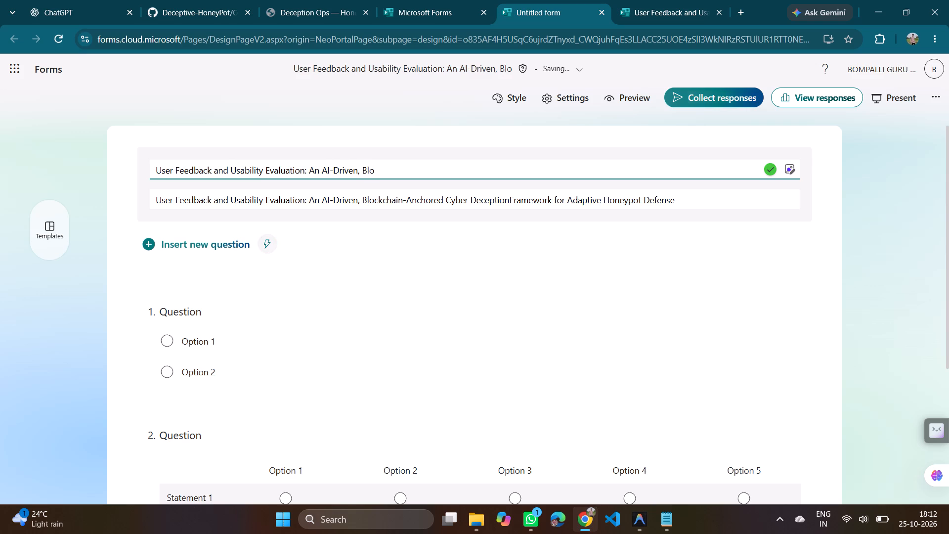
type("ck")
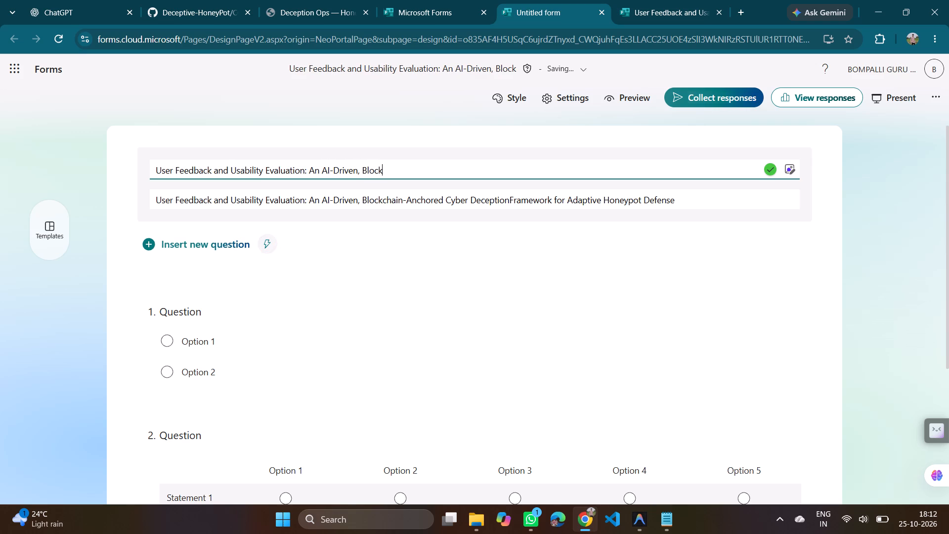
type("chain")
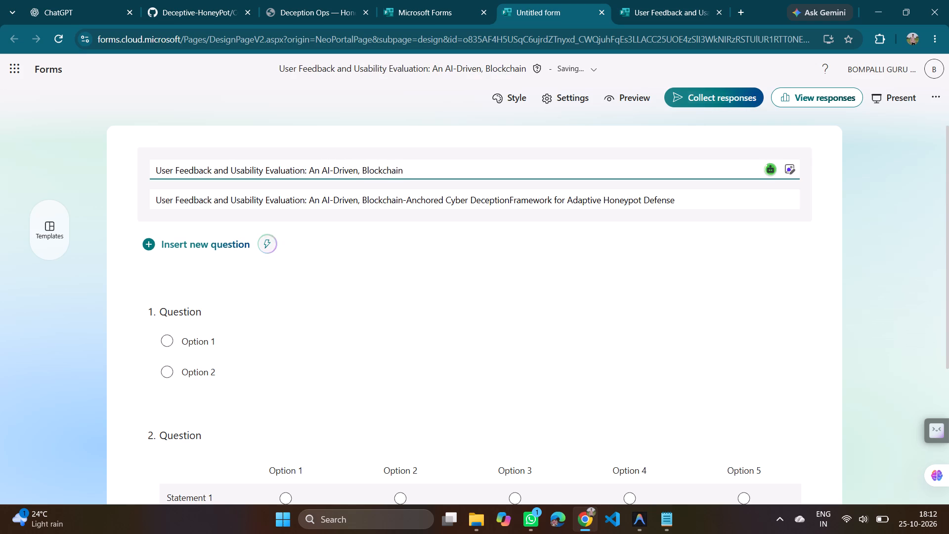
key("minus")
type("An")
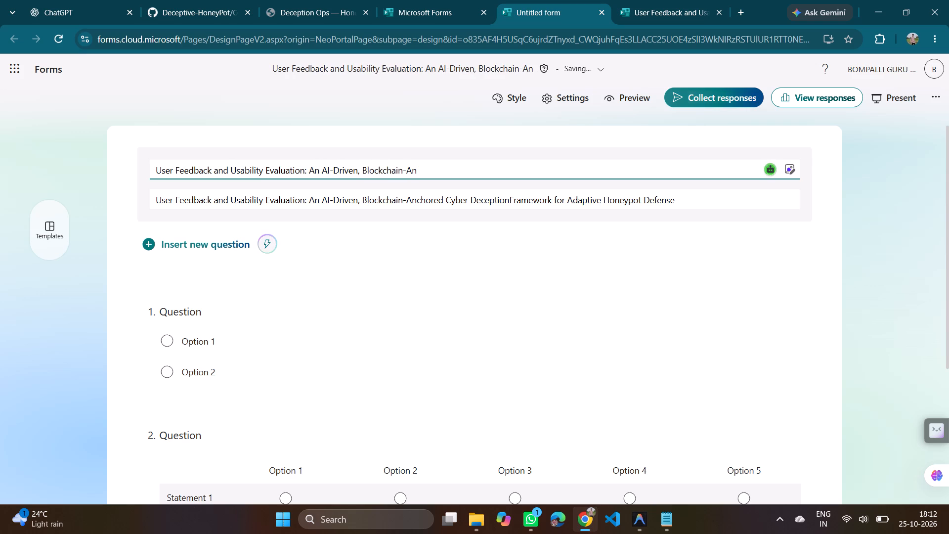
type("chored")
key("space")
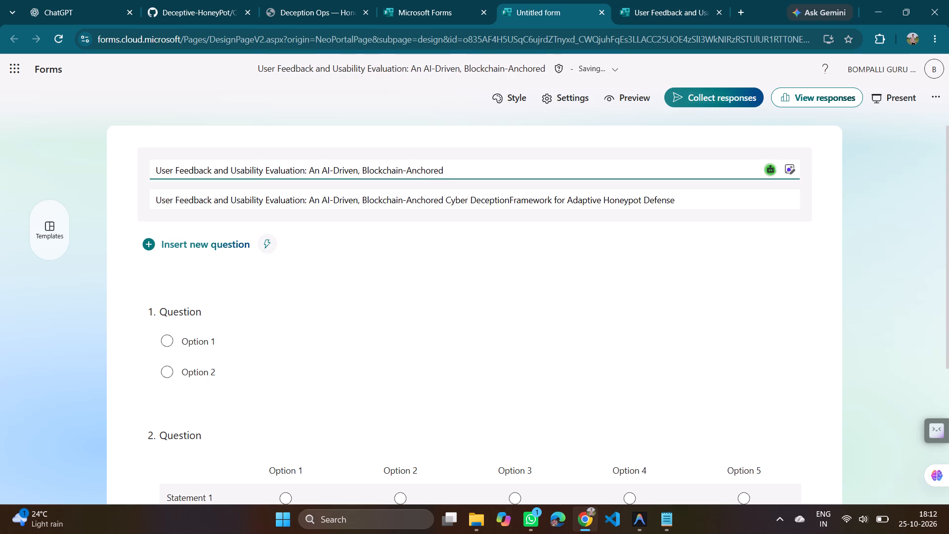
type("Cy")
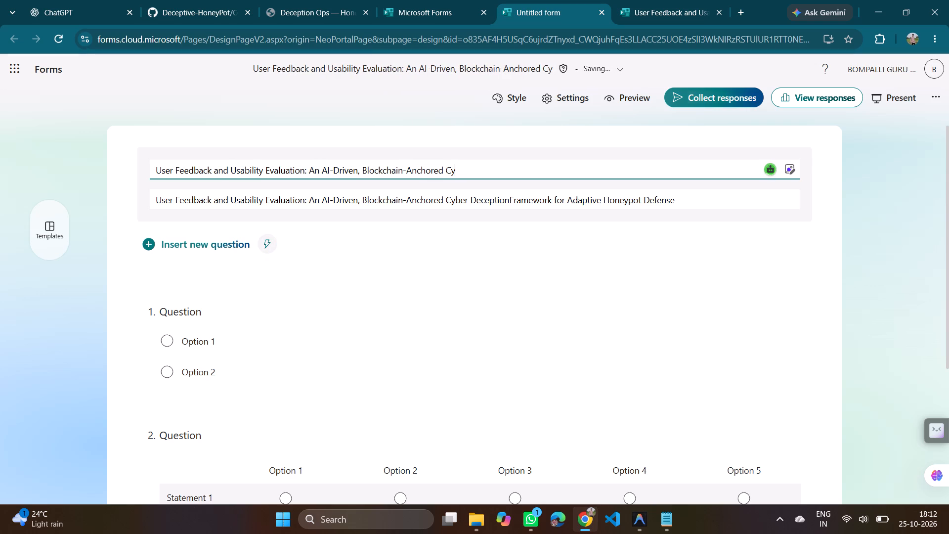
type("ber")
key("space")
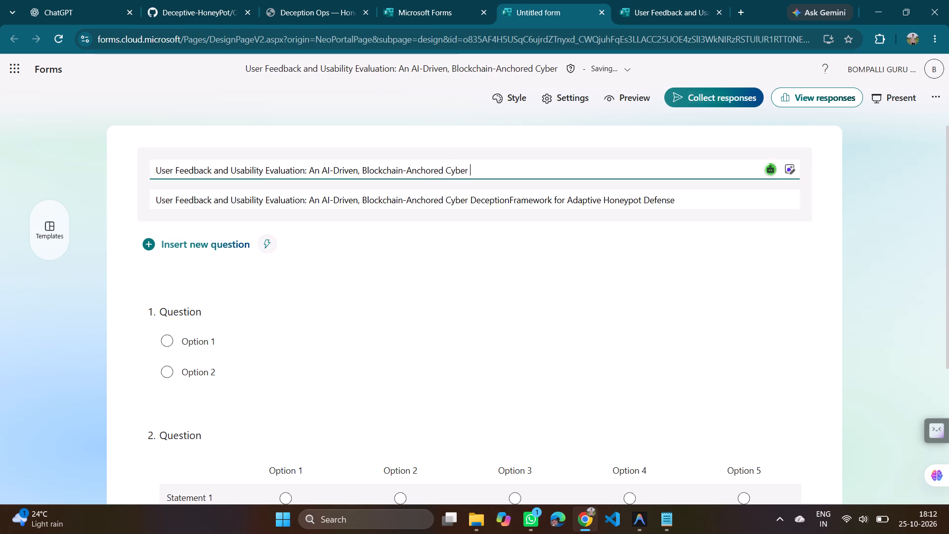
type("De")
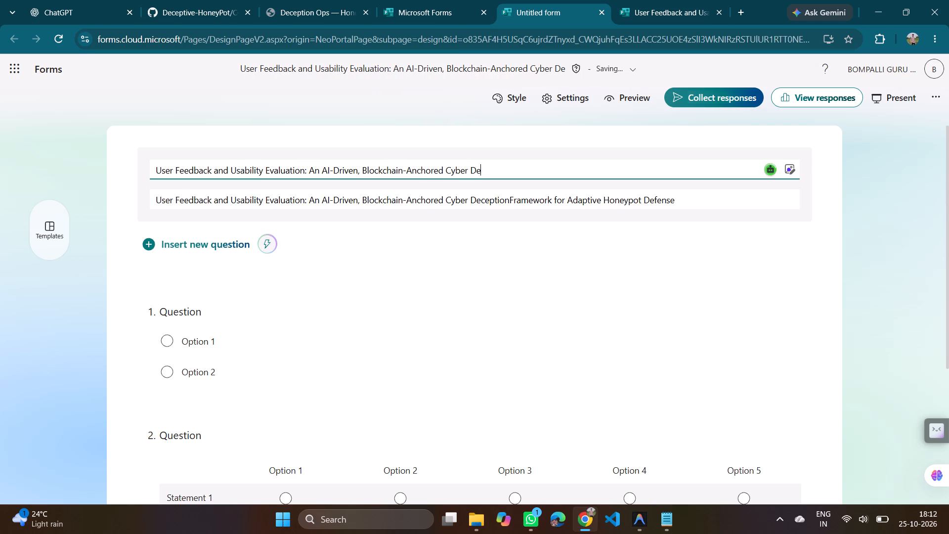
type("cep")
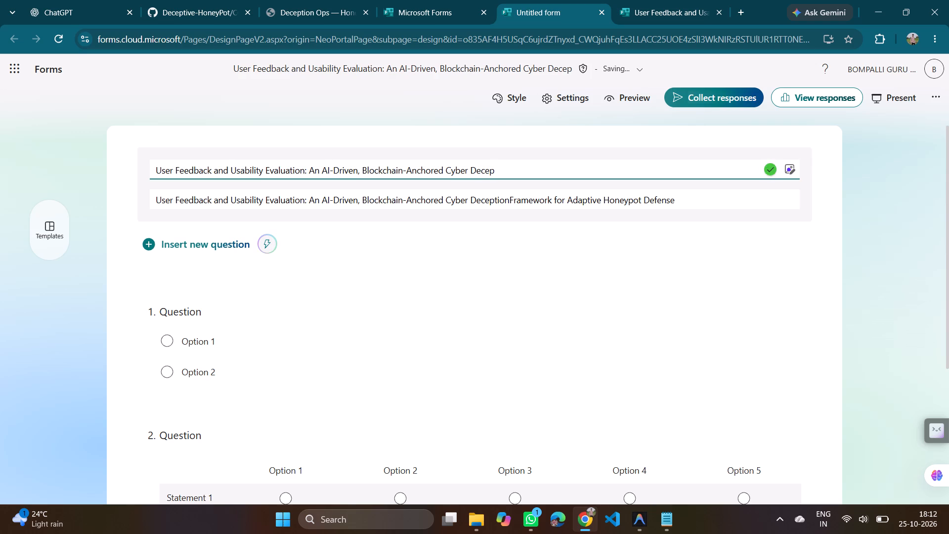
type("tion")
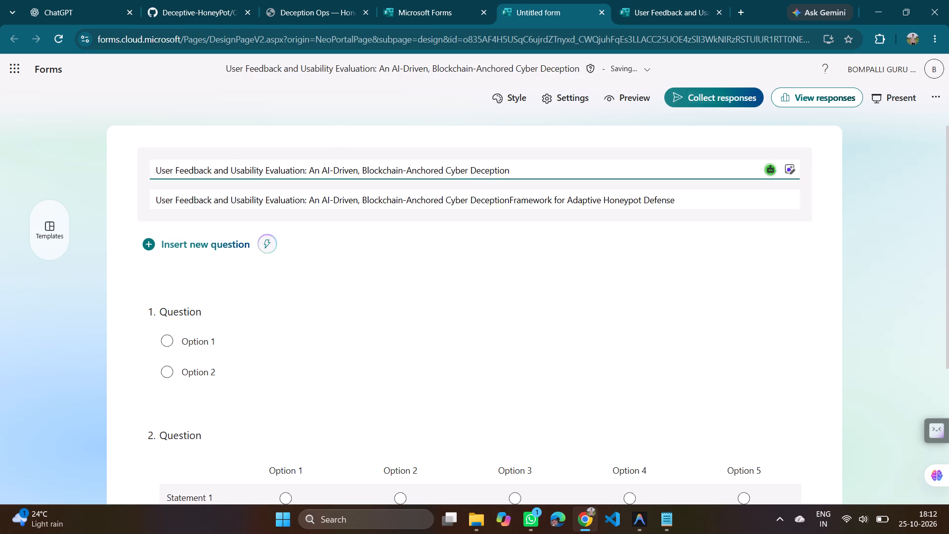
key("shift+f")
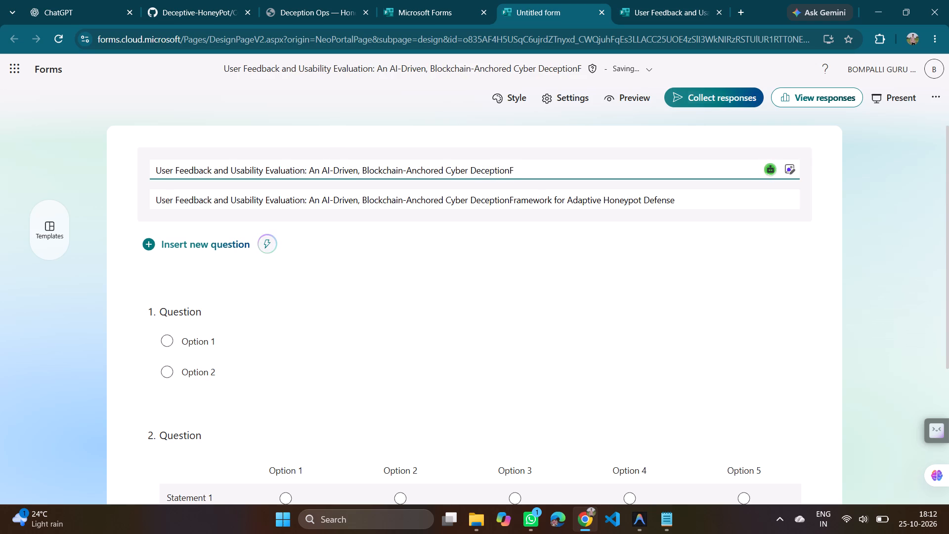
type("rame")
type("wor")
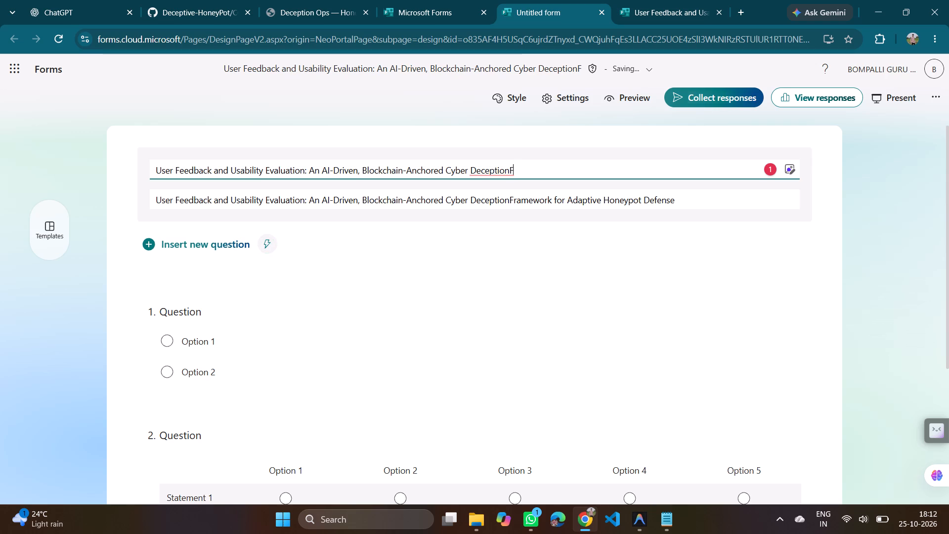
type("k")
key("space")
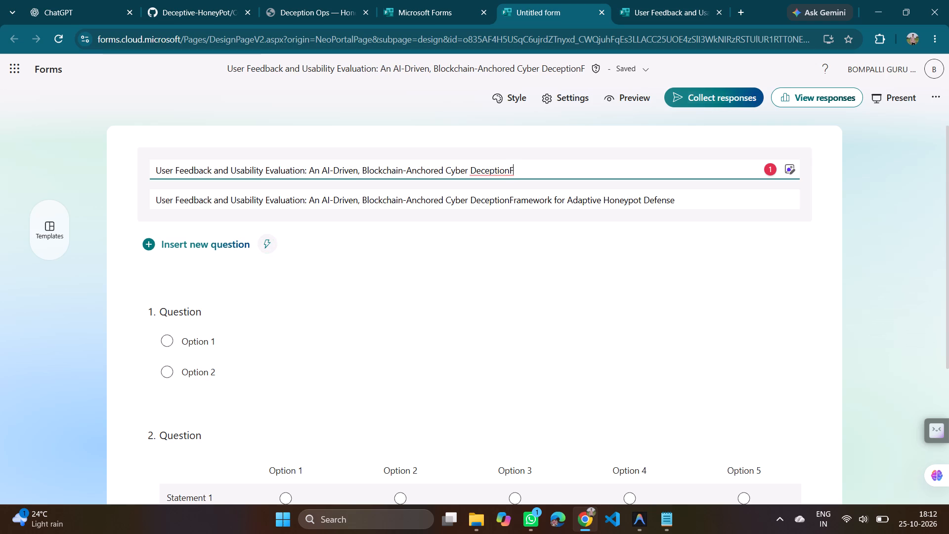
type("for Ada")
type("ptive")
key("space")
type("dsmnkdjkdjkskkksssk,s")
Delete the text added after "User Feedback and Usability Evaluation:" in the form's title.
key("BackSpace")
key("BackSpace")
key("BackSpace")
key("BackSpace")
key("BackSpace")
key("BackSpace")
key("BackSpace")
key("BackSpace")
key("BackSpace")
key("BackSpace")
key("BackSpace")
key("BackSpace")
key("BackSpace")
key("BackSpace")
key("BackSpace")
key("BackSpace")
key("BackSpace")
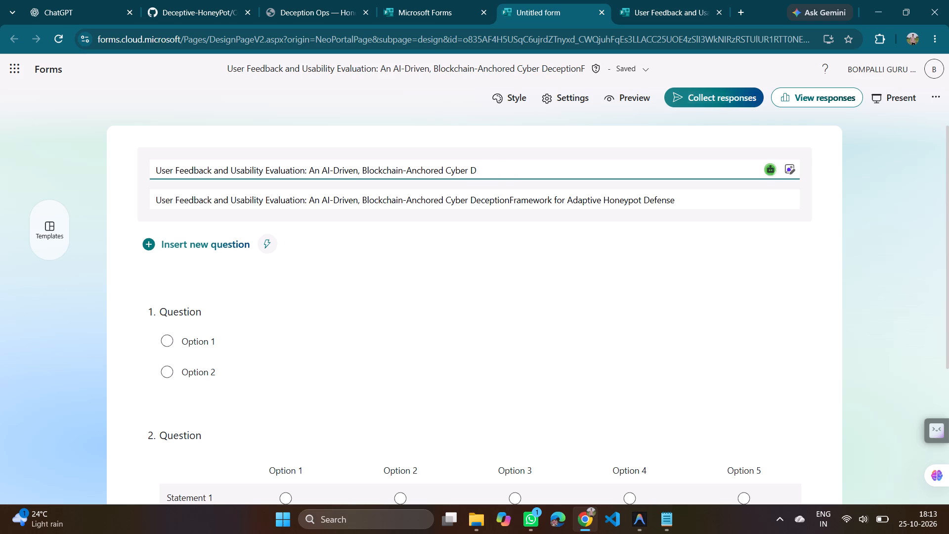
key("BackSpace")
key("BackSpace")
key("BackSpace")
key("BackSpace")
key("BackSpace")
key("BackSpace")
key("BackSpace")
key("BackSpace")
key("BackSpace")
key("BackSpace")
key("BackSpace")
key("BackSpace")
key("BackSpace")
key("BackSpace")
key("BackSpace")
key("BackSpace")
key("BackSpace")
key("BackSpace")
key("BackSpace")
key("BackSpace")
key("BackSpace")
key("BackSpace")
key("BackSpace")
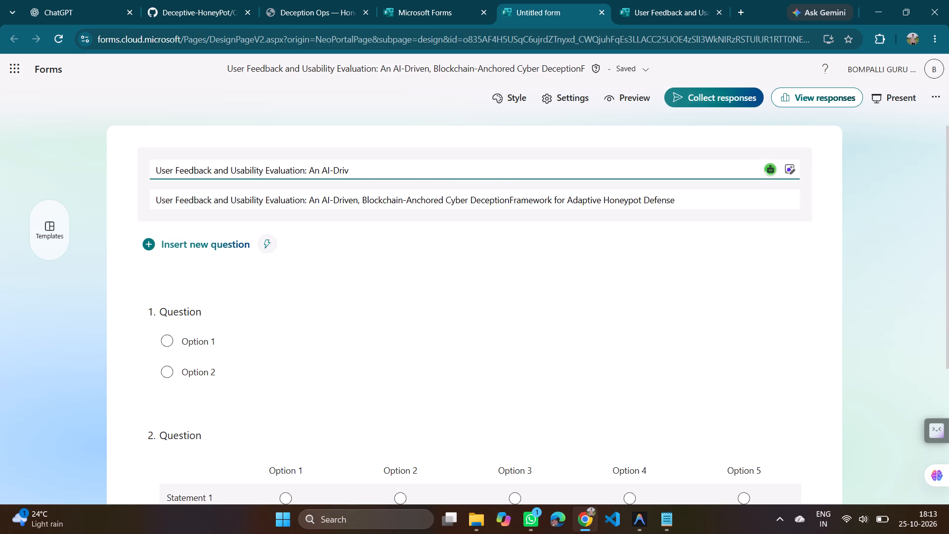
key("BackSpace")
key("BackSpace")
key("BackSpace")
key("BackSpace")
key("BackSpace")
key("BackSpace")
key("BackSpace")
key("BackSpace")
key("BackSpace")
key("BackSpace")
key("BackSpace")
Remove the trailing colon from the form's title so it reads "User Feedback and Usability Evaluation".
key("BackSpace")
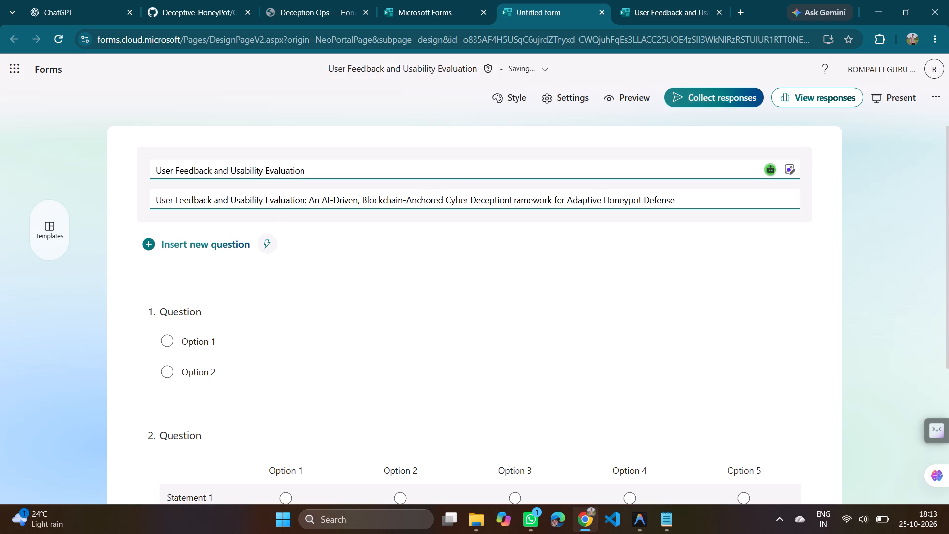
Delete the leading "User Feedback and Usability Evaluation:" from the form's description line so it starts with "An AI-Driven".
left_click(313, 196)
left_click(313, 196)
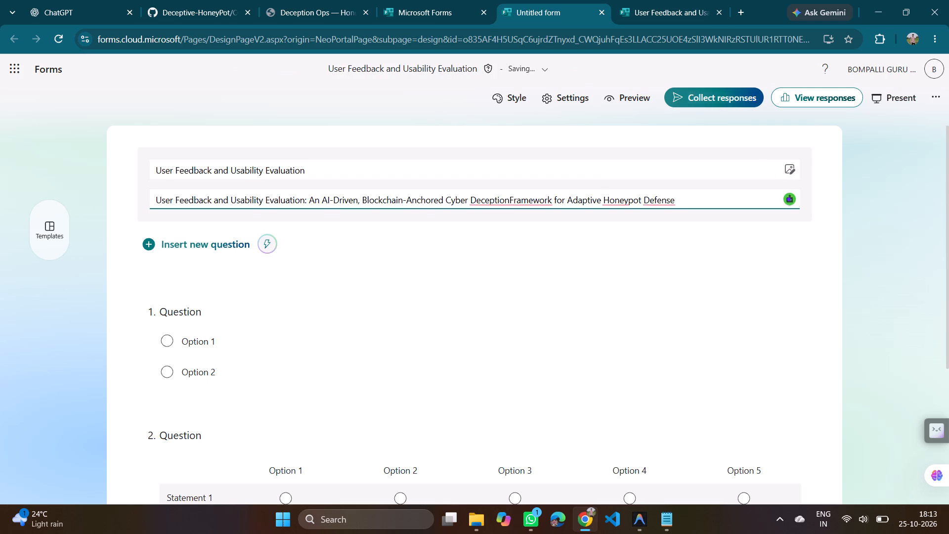
left_click(309, 197)
key("BackSpace")
key("BackSpace")
key("BackSpace")
key("BackSpace")
key("BackSpace")
key("BackSpace")
key("BackSpace")
key("BackSpace")
key("BackSpace")
key("BackSpace")
key("BackSpace")
key("BackSpace")
key("BackSpace")
key("BackSpace")
key("BackSpace")
key("BackSpace")
key("BackSpace")
key("BackSpace")
key("BackSpace")
key("BackSpace")
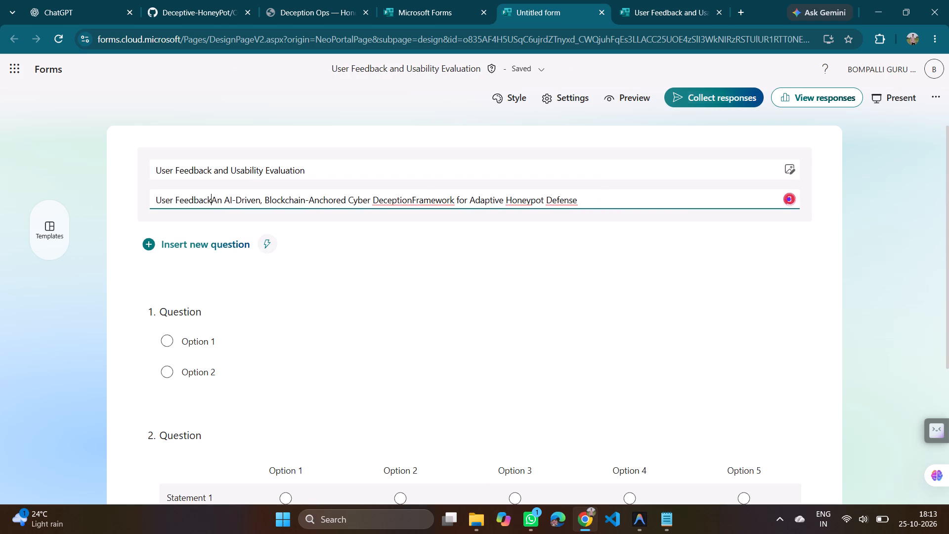
left_click(576, 197)
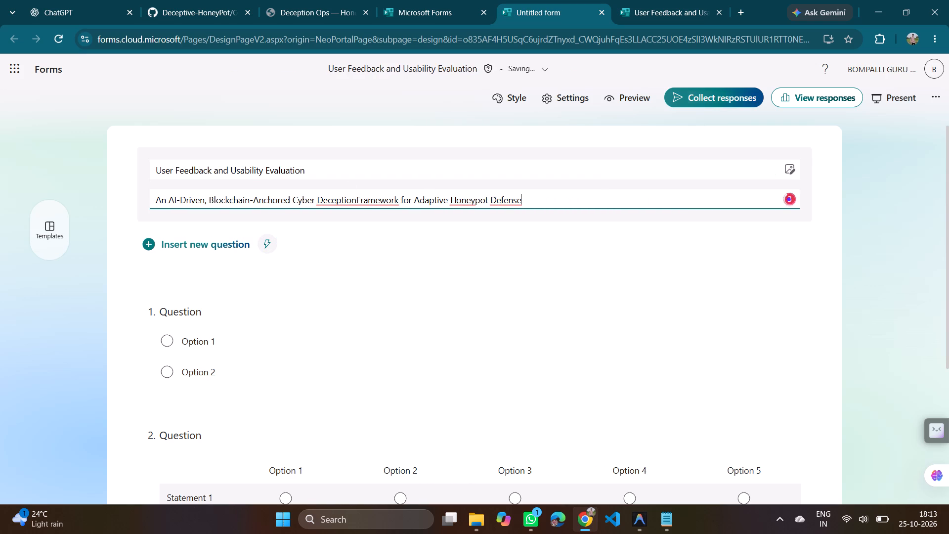
key("Return")
key("Return")
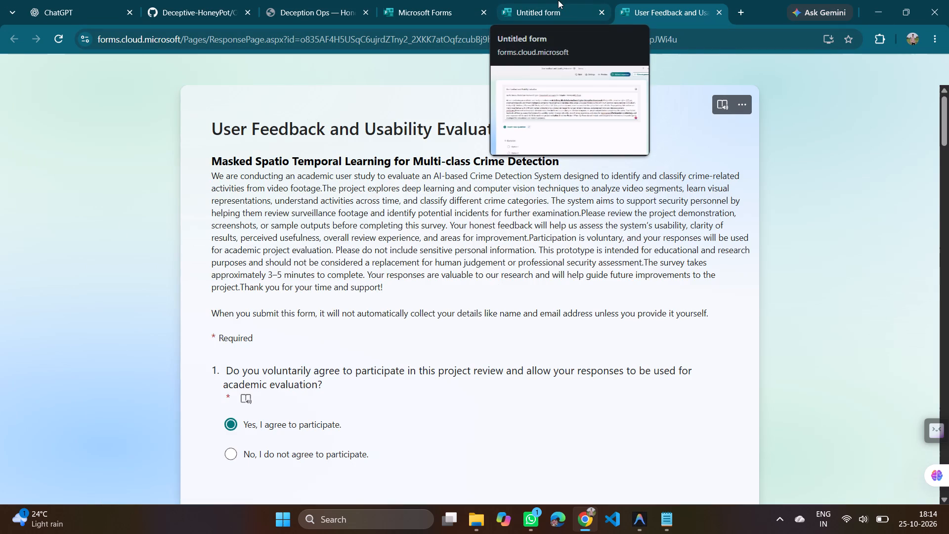
left_click(558, 0)
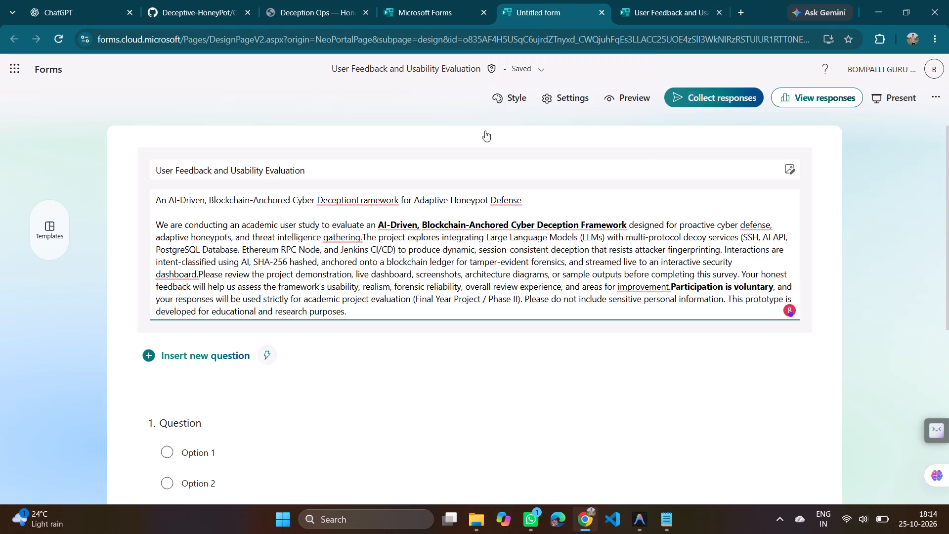
key("Return")
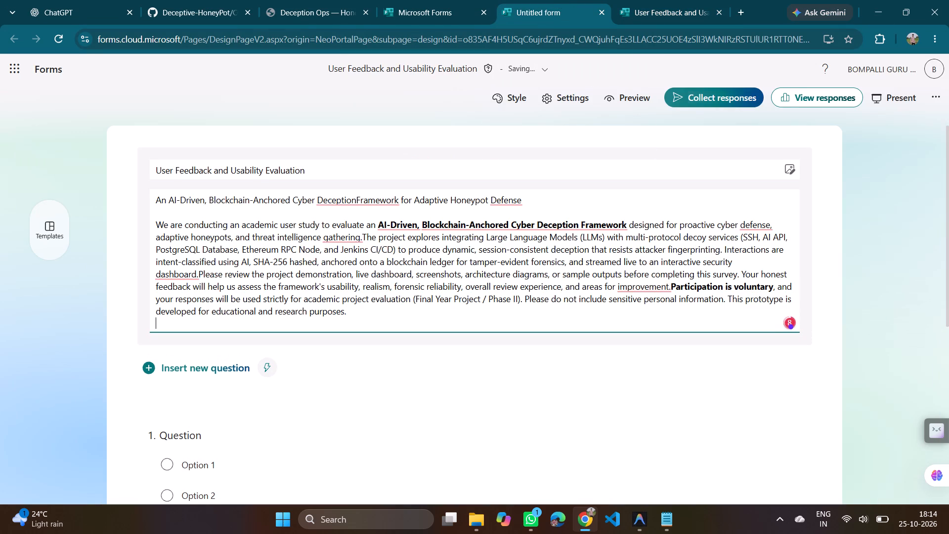
key("Return")
key("BackSpace")
key("ctrl+v")
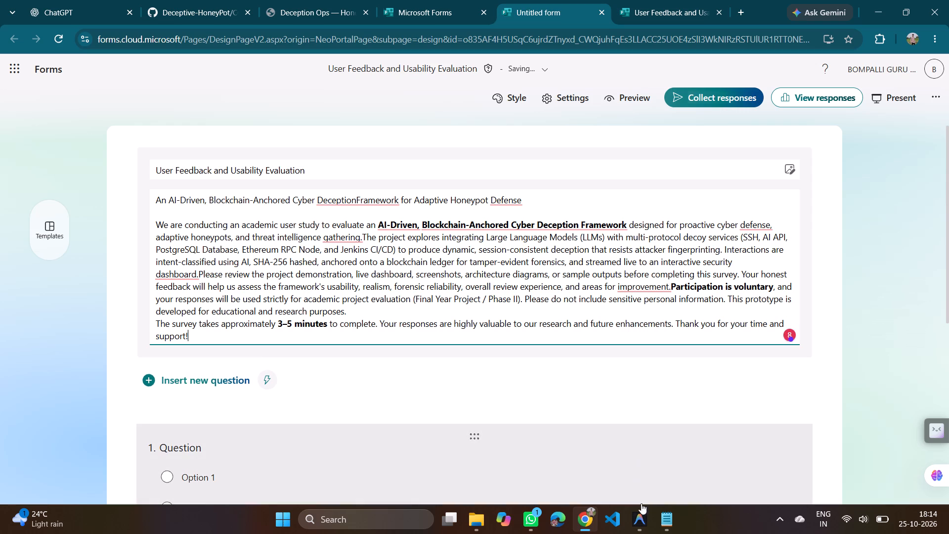
Copy the "When you submit this form" privacy sentence from the crime detection reference survey and append it to the form description after a blank line.
left_click(639, 513)
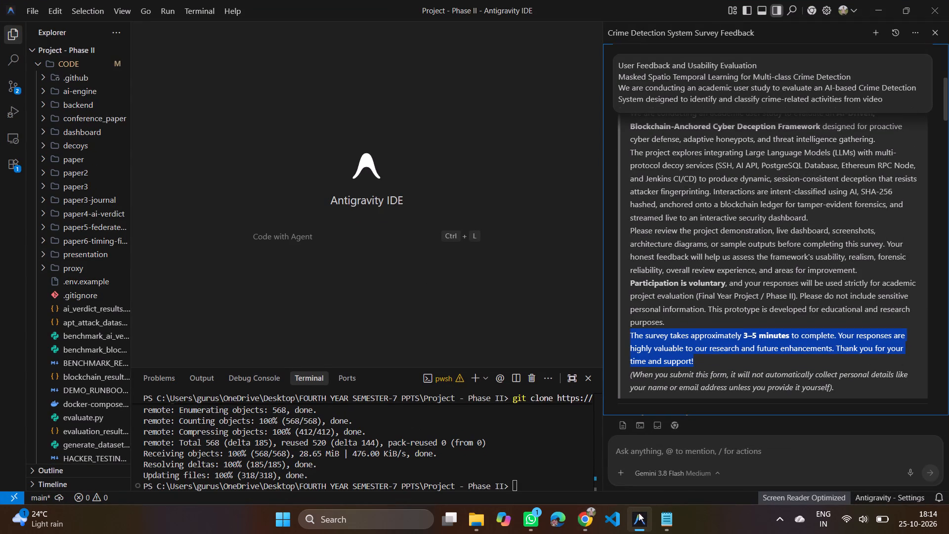
left_click(639, 513)
left_click(636, 0)
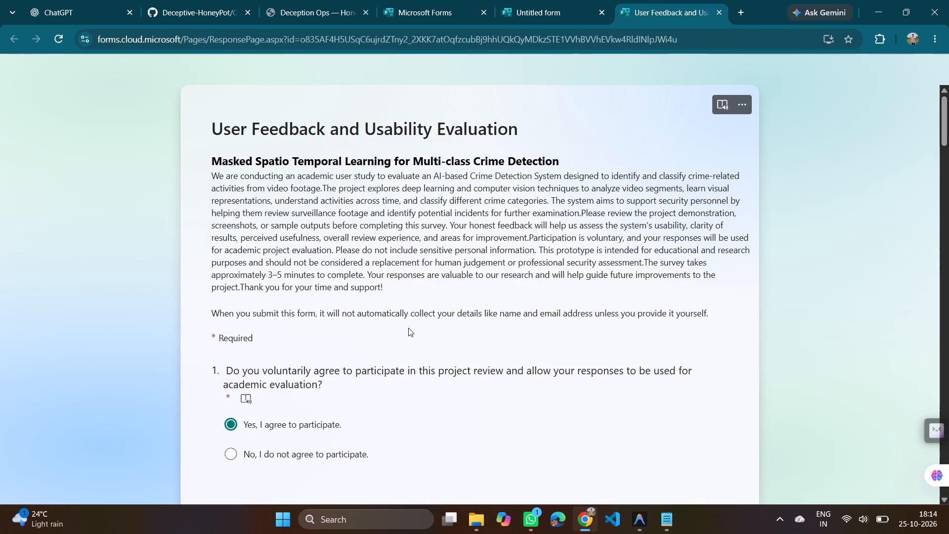
scroll(408, 329, "down", 1)
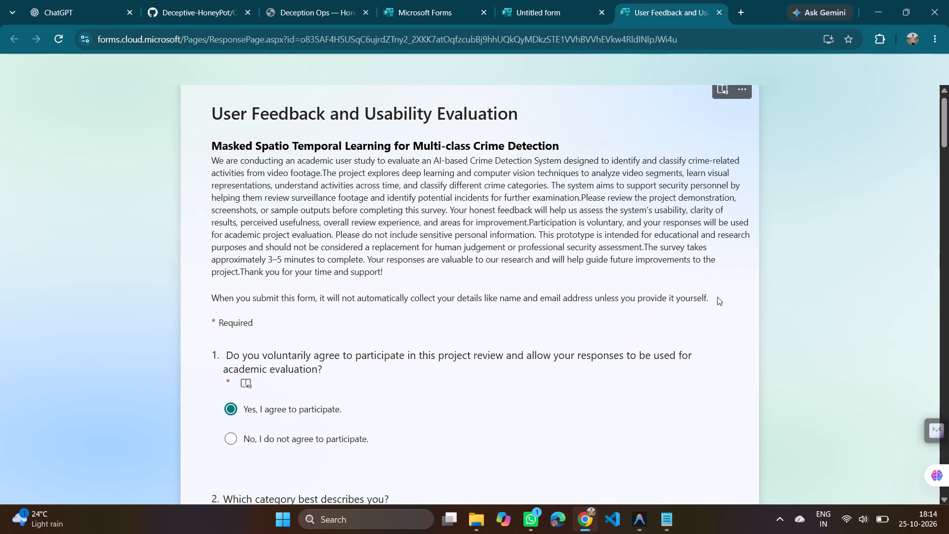
left_click_drag(717, 297, 243, 296)
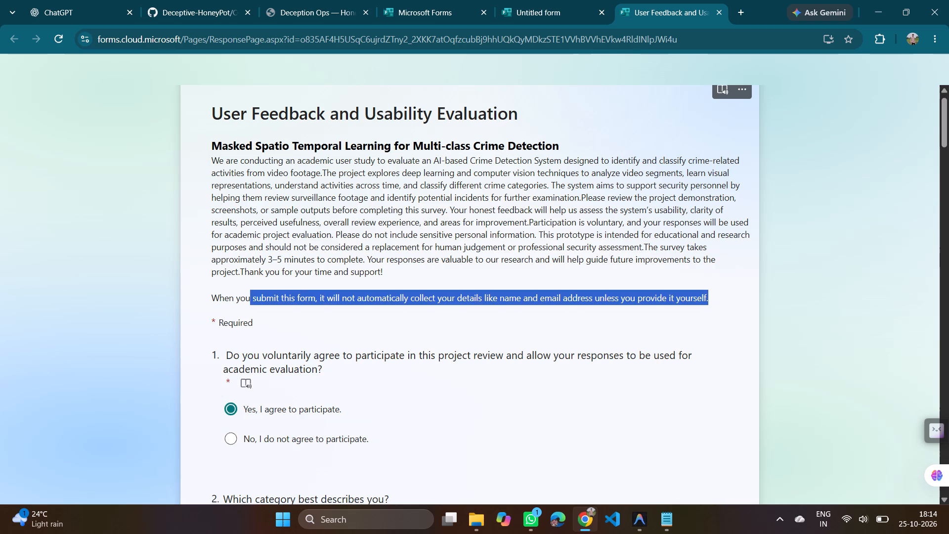
left_click_drag(243, 296, 211, 298)
key("ctrl+c")
key("ctrl+c")
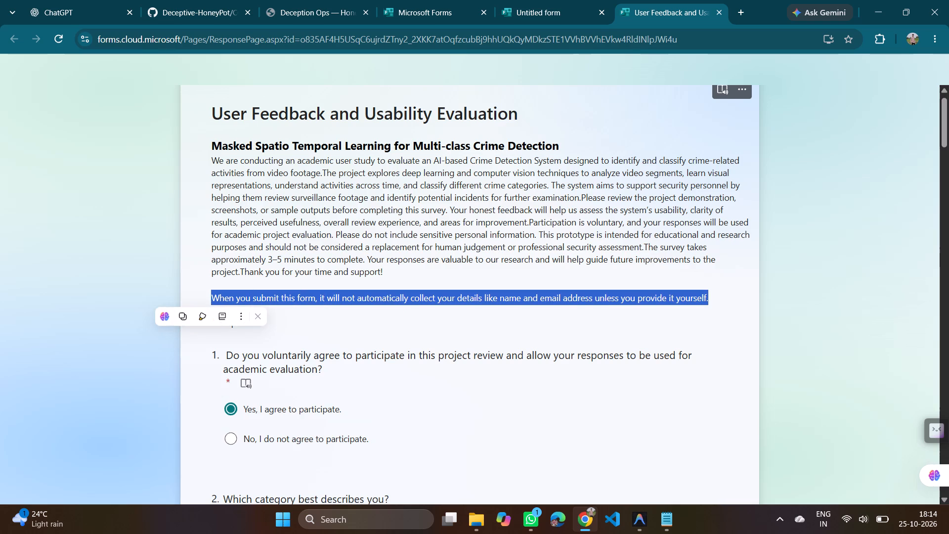
left_click(523, 0)
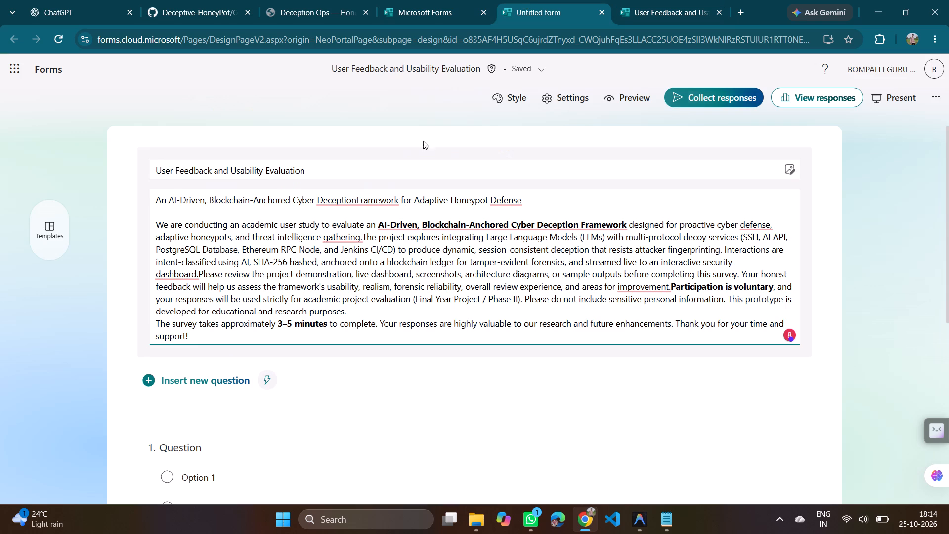
key("Return")
key("Return")
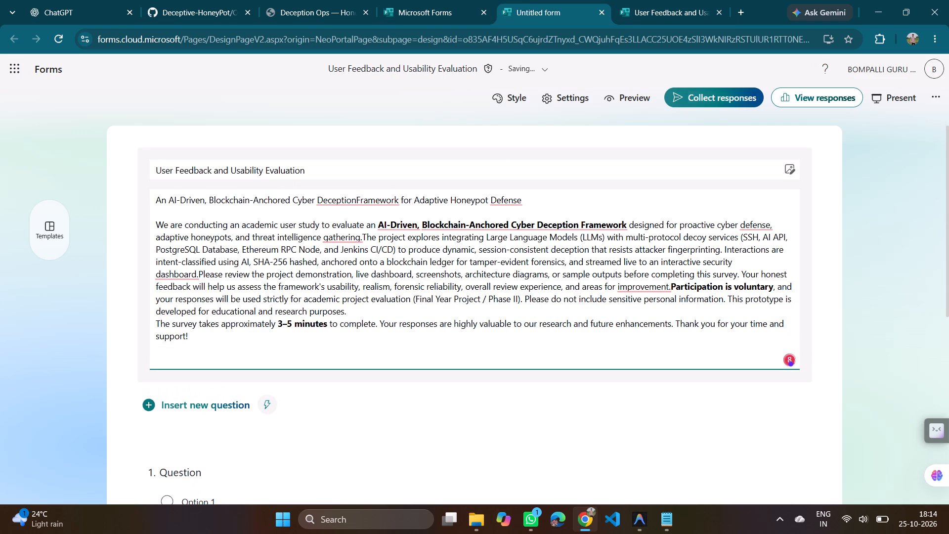
key("ctrl+v")
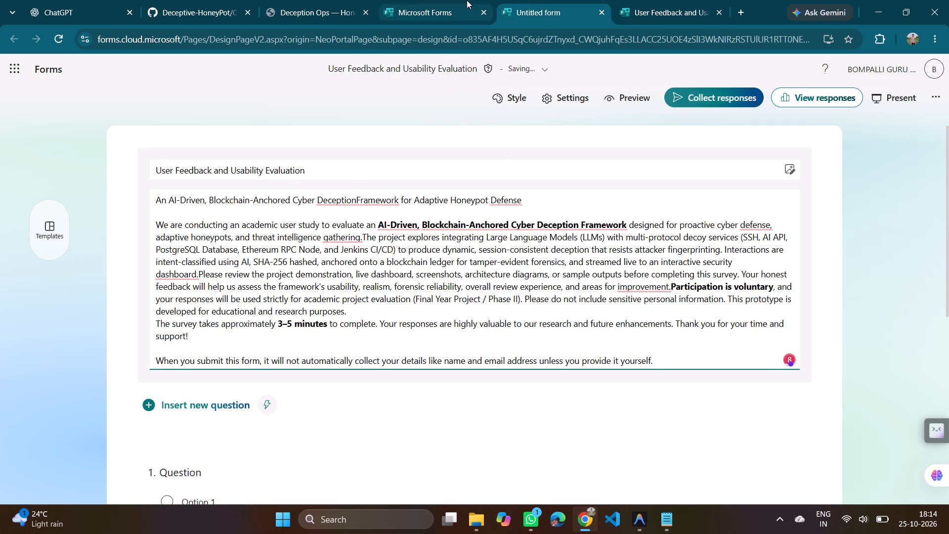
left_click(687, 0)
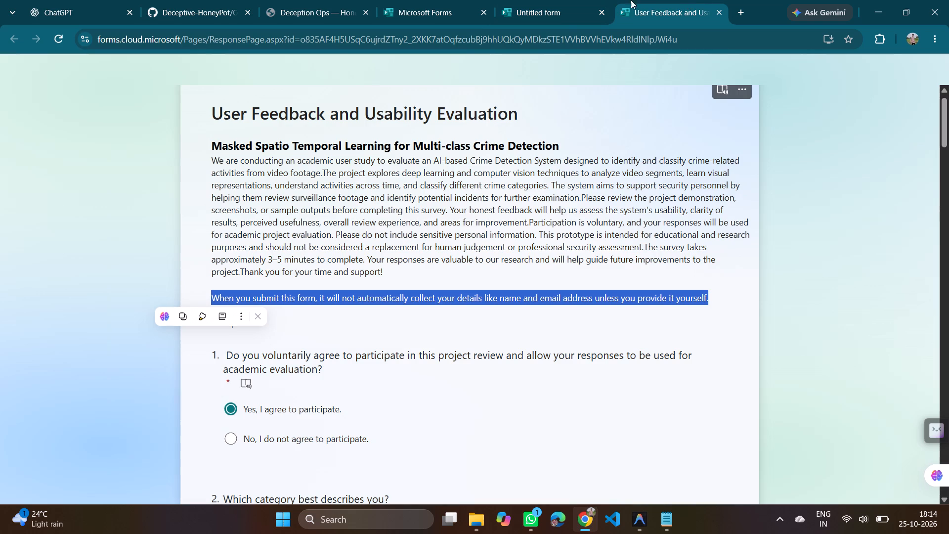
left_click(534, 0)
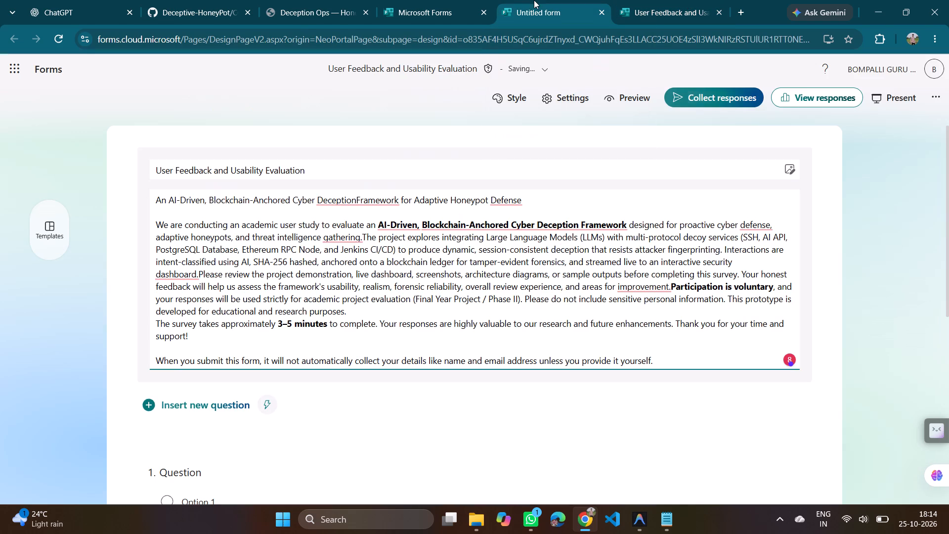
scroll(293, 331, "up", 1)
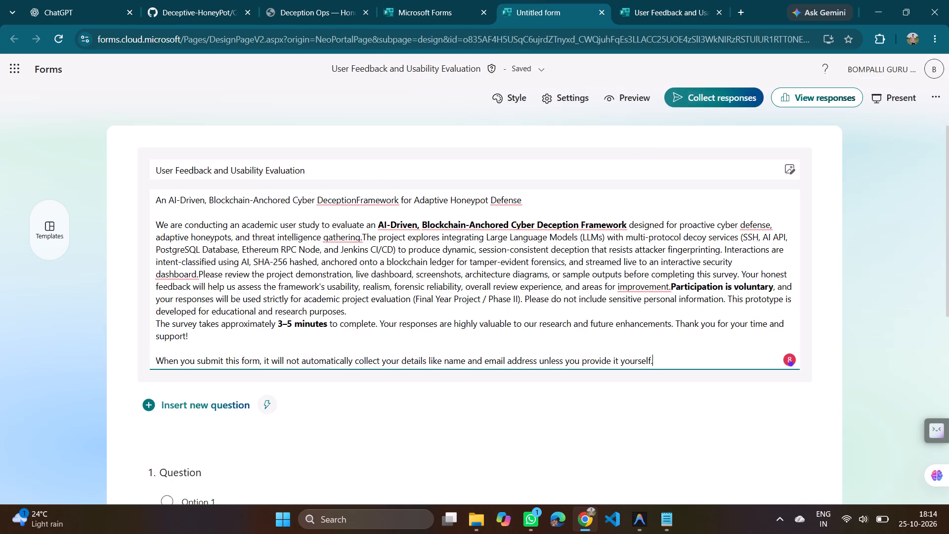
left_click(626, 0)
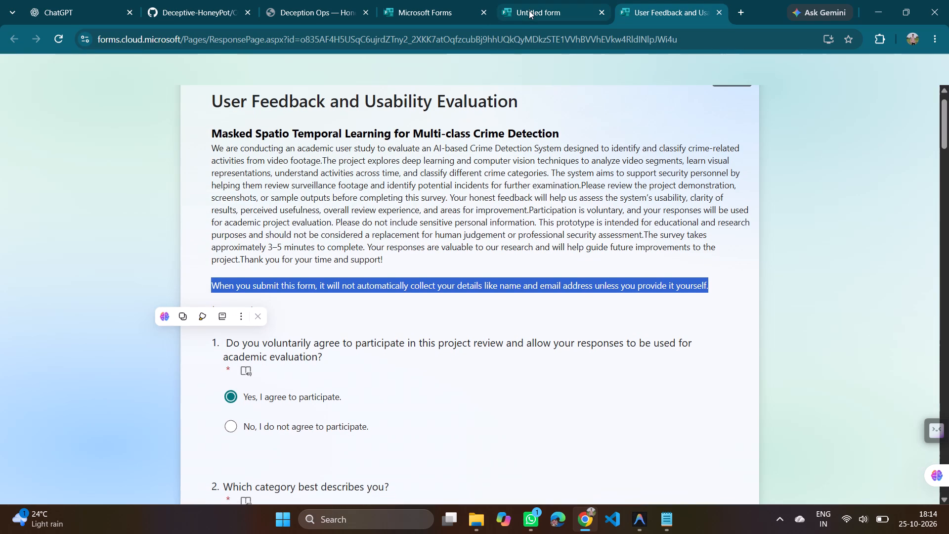
Replace the bold framework name in the description's opening sentence with the subtitle text from "AI-Driven" through "Adaptive Honeypot Defense".
left_click(531, 0)
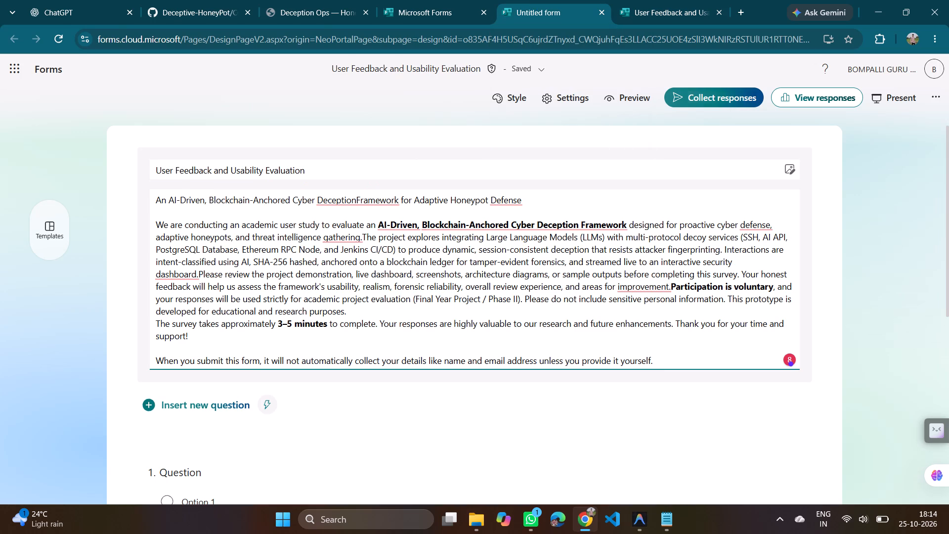
left_click_drag(523, 198, 512, 197)
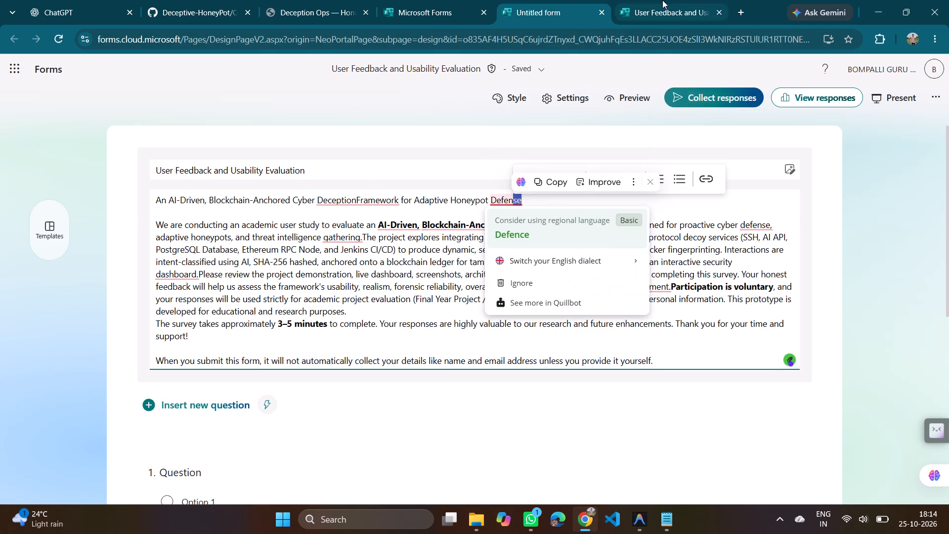
left_click(662, 0)
left_click(547, 0)
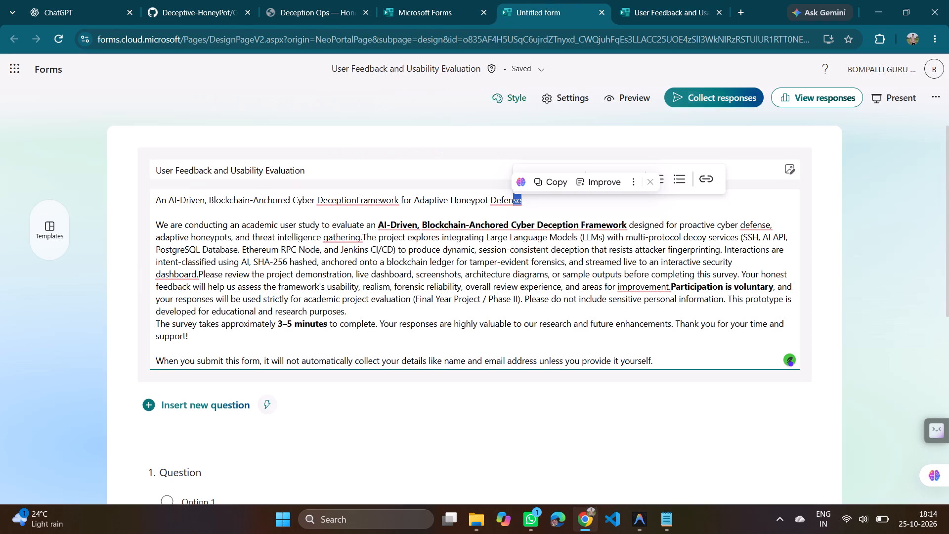
left_click(528, 203)
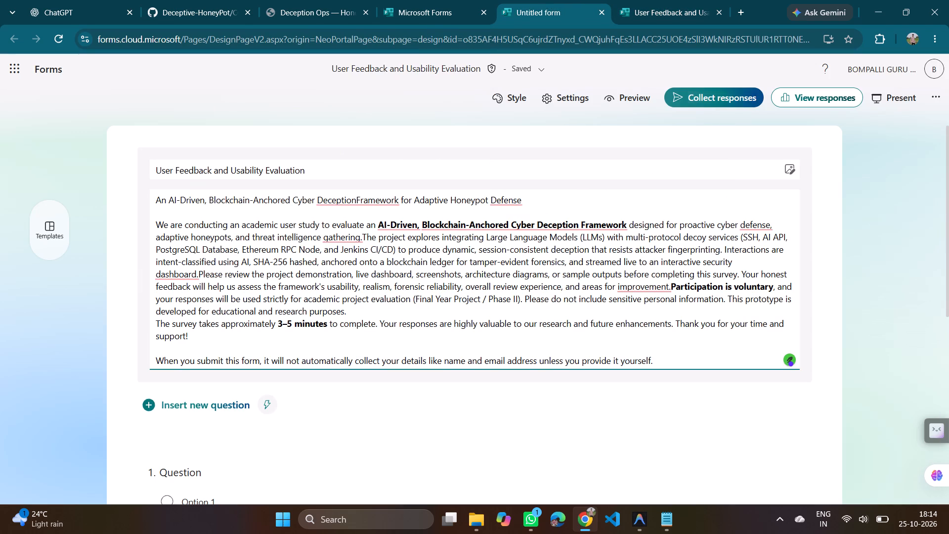
left_click_drag(528, 198, 139, 189)
key("ctrl+c")
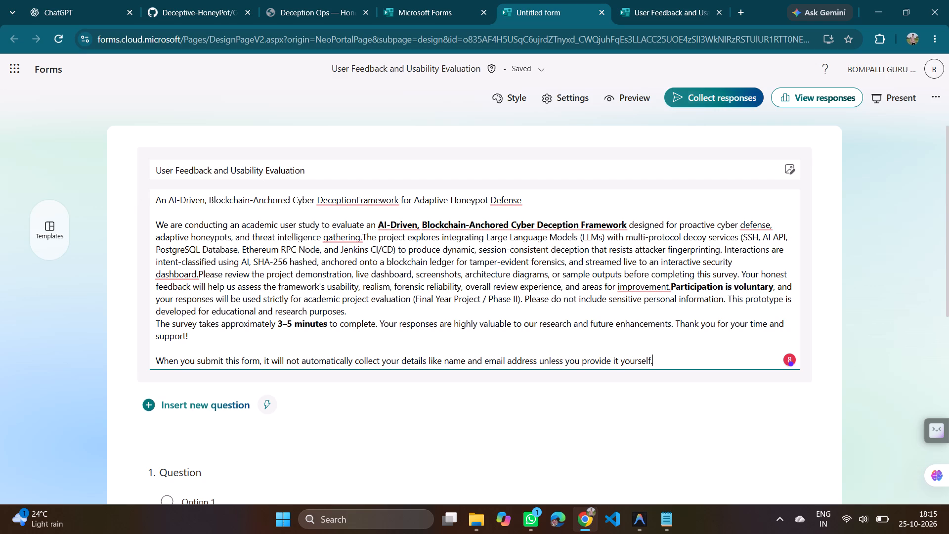
left_click_drag(167, 198, 533, 194)
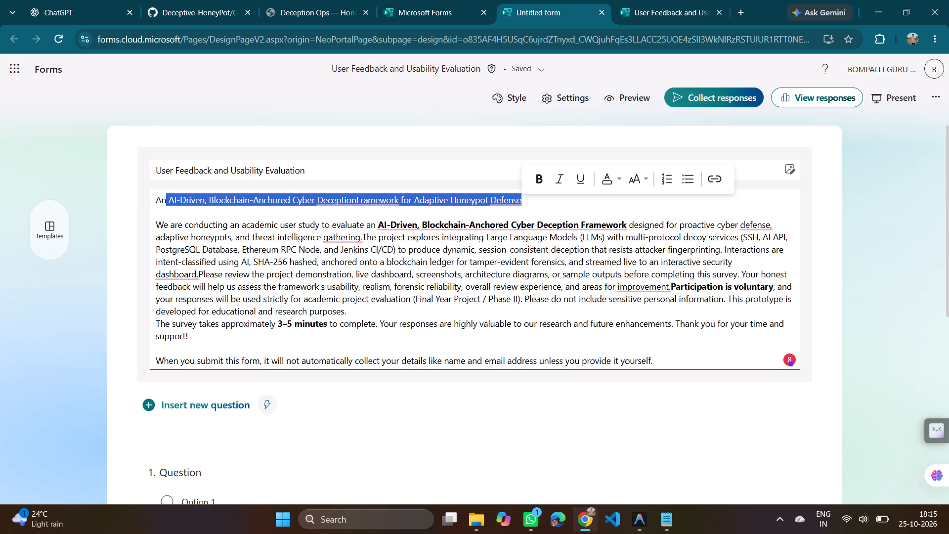
key("ctrl+c")
left_click(625, 227)
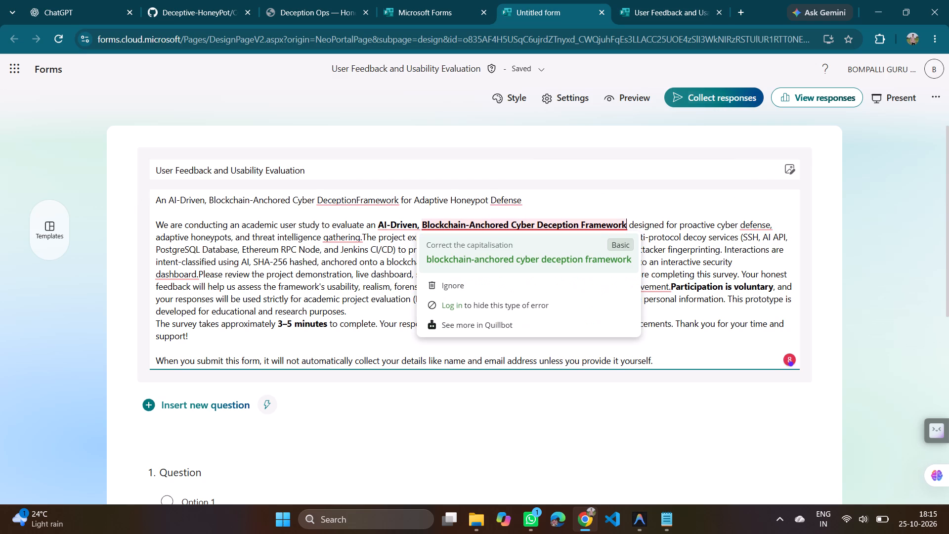
key("BackSpace")
key("BackSpace")
key("BackSpace")
key("BackSpace")
key("BackSpace")
key("BackSpace")
key("BackSpace")
key("BackSpace")
key("BackSpace")
key("BackSpace")
key("BackSpace")
key("BackSpace")
key("BackSpace")
key("BackSpace")
key("BackSpace")
key("BackSpace")
key("BackSpace")
key("BackSpace")
key("BackSpace")
key("BackSpace")
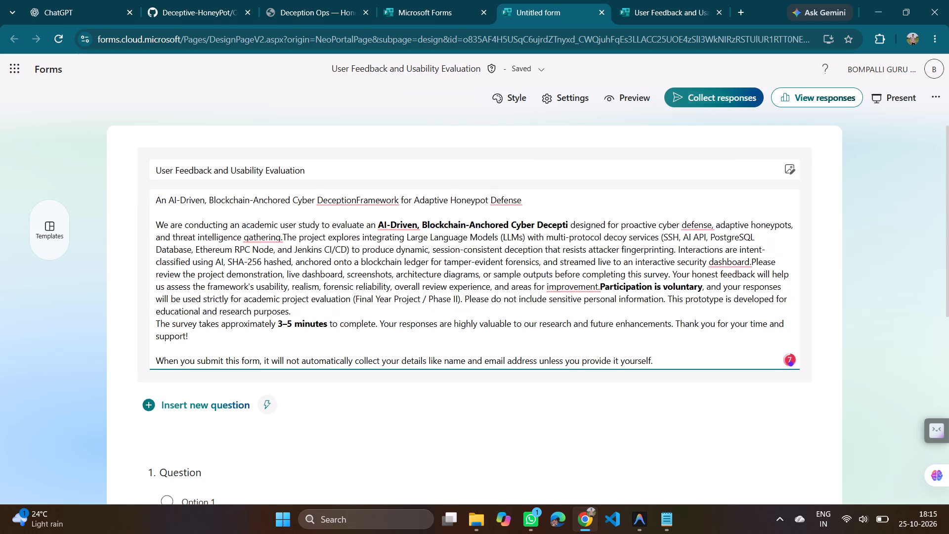
key("BackSpace")
key("BackSpace")
key("BackSpace")
key("BackSpace")
key("BackSpace")
key("BackSpace")
key("BackSpace")
key("BackSpace")
key("BackSpace")
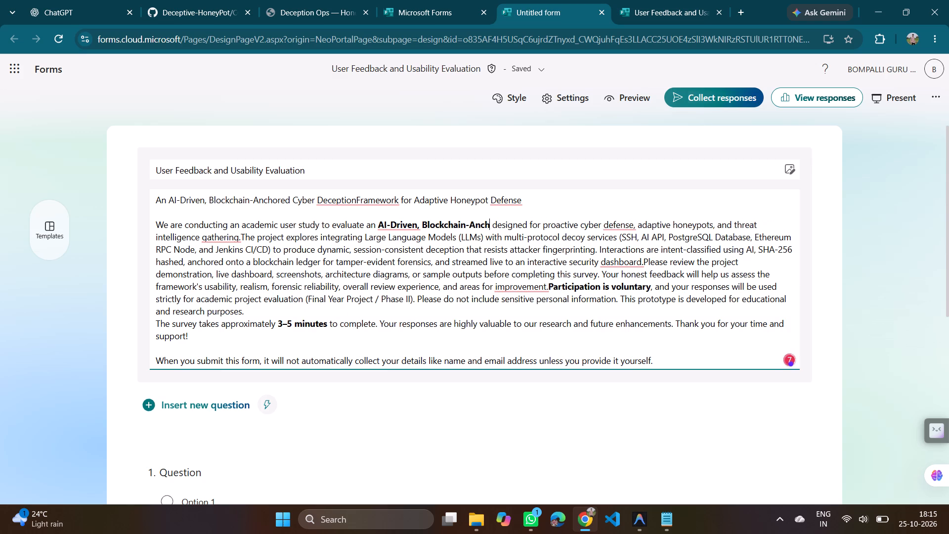
key("BackSpace")
key("BackSpace")
key("BackSpace")
key("BackSpace")
key("BackSpace")
key("BackSpace")
key("BackSpace")
key("BackSpace")
key("BackSpace")
key("BackSpace")
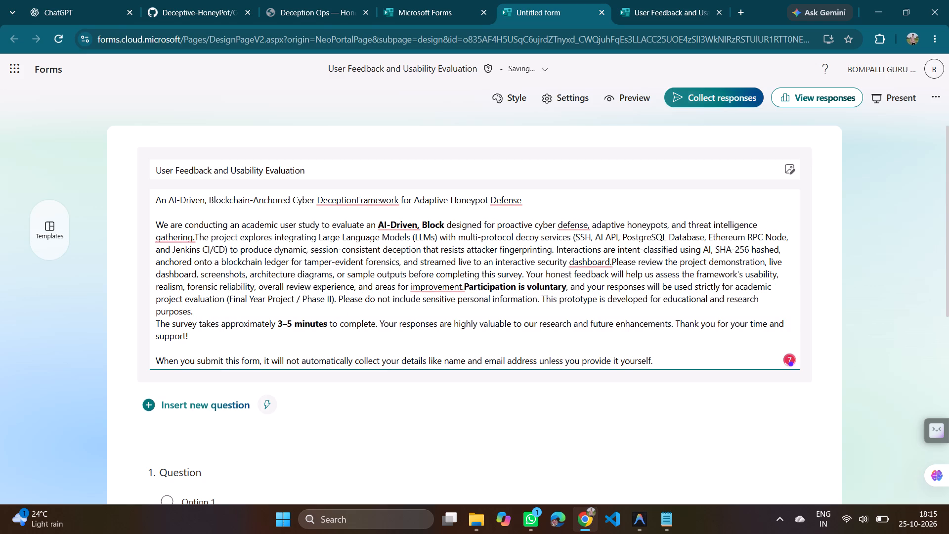
key("BackSpace")
key("BackSpace")
key("BackSpace")
key("BackSpace")
key("BackSpace")
key("BackSpace")
key("BackSpace")
key("BackSpace")
key("BackSpace")
key("BackSpace")
key("BackSpace")
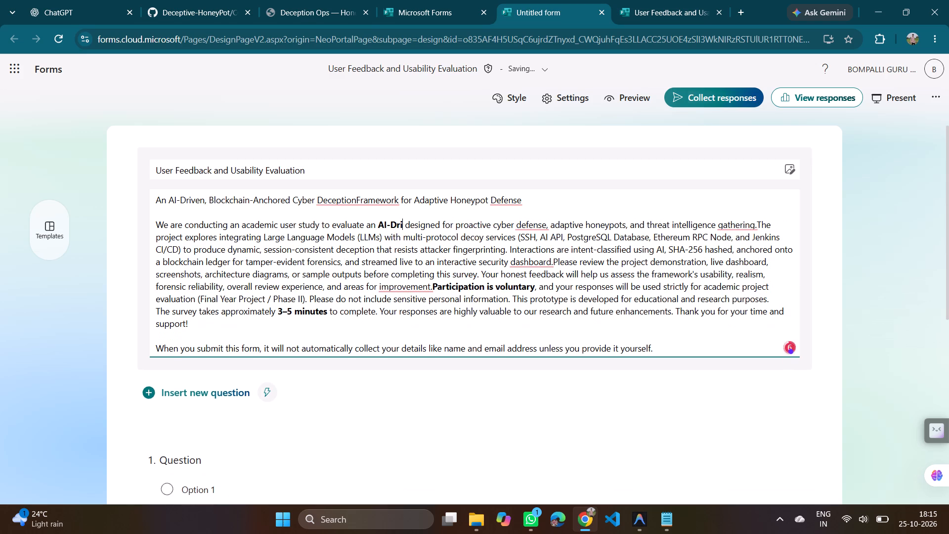
key("BackSpace")
key("BackSpace")
key("BackSpace")
key("BackSpace")
key("BackSpace")
key("ctrl+v")
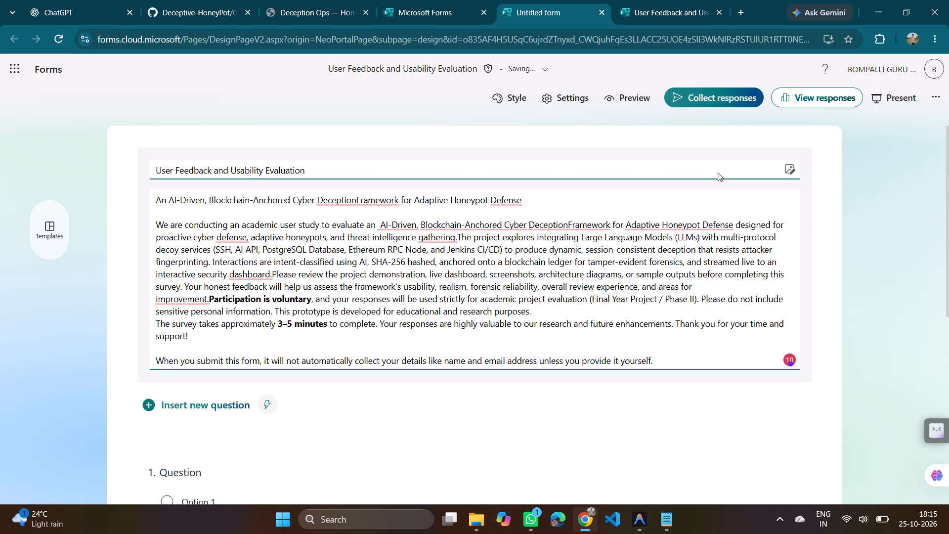
Bold the pasted framework title "AI-Driven, Blockchain-Anchored Cyber DeceptionFramework for Adaptive Honeypot Defense" in the description's opening sentence.
left_click_drag(733, 223, 582, 211)
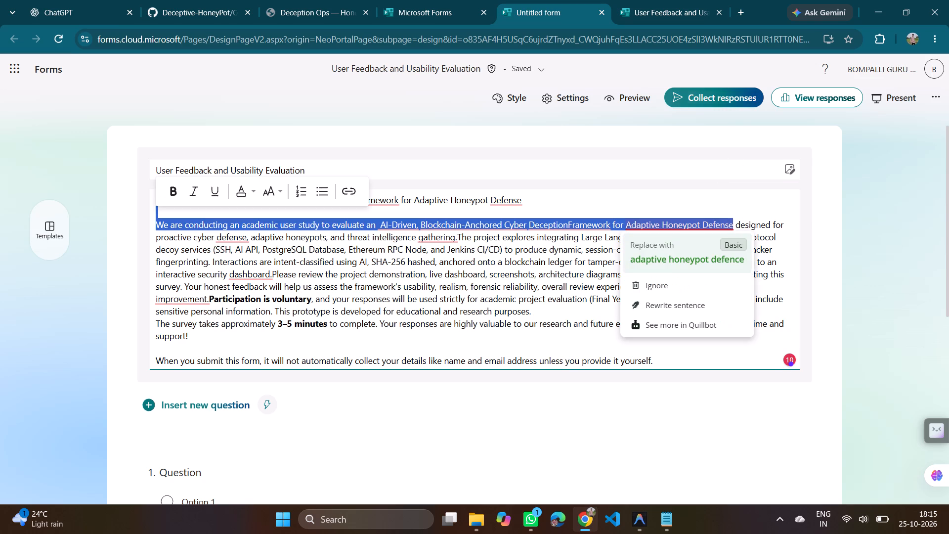
left_click_drag(582, 211, 380, 224)
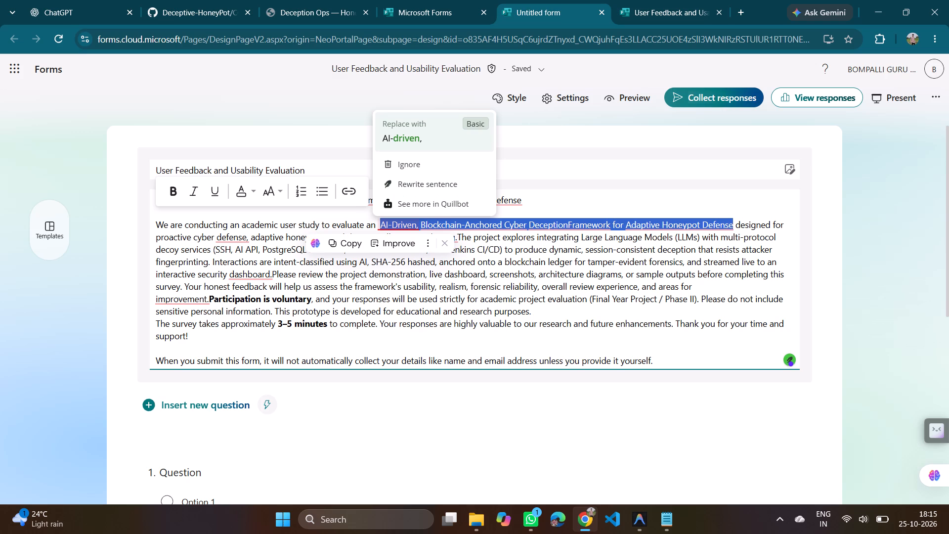
left_click(169, 187)
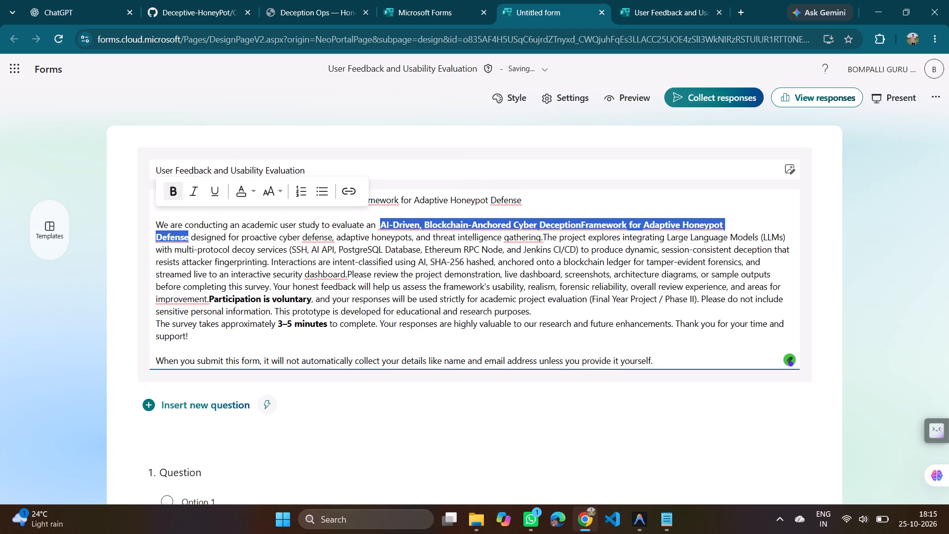
left_click(556, 203)
Check the reference survey's heading style and bold the form's entire subtitle line beginning "An AI-Driven".
left_click(652, 0)
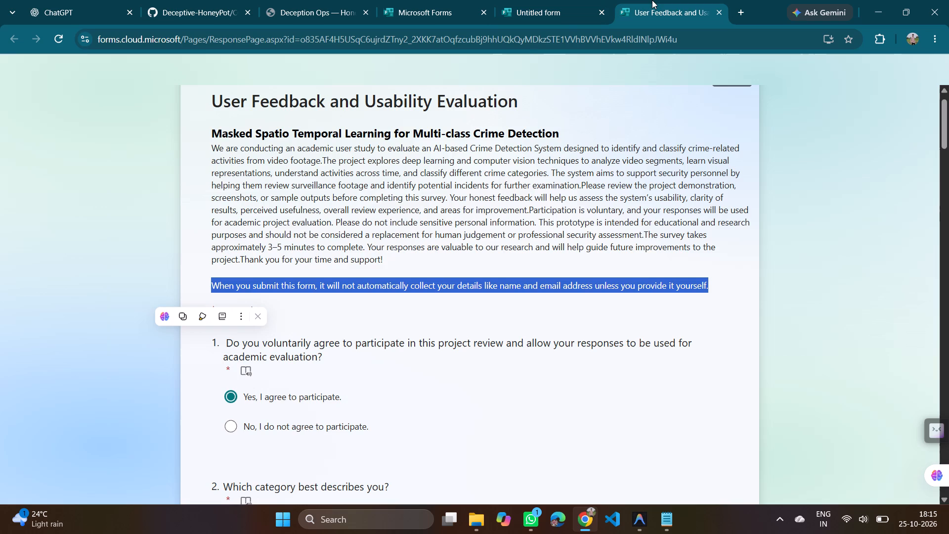
left_click(547, 0)
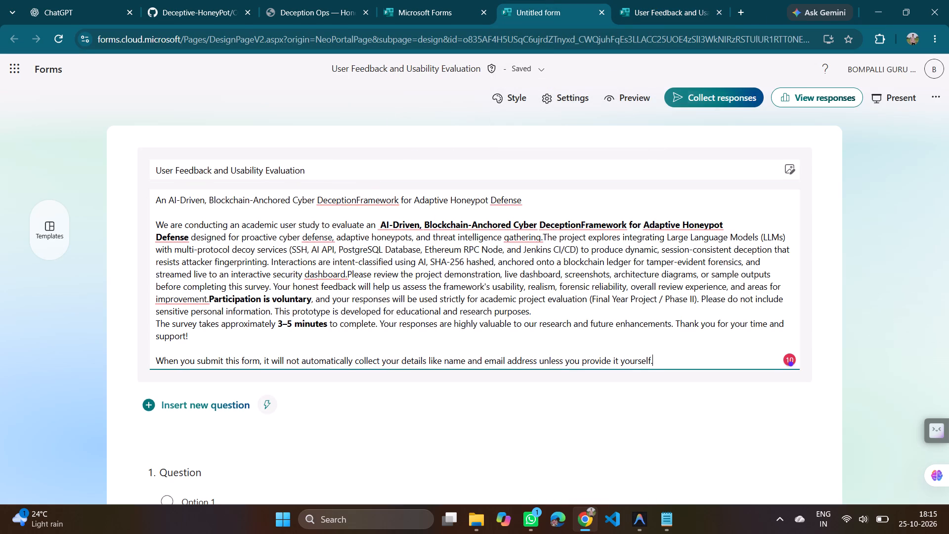
left_click_drag(154, 201, 512, 191)
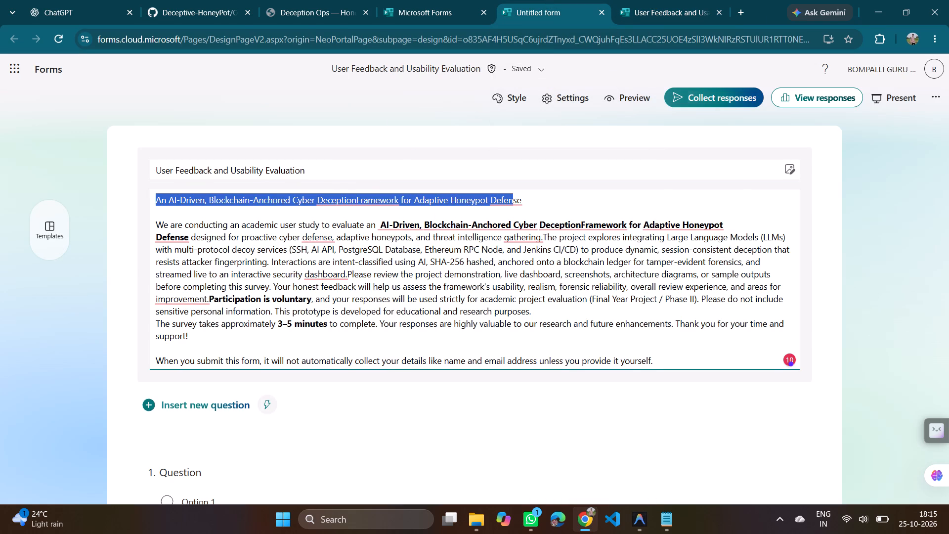
left_click_drag(512, 191, 523, 193)
left_click(537, 183)
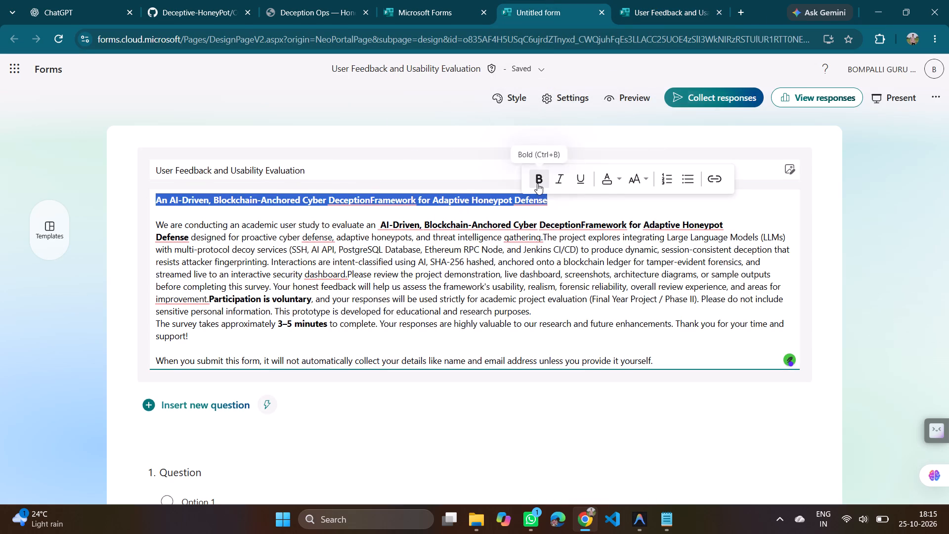
Bold the form title "User Feedback and Usability Evaluation".
left_click_drag(317, 166, 178, 161)
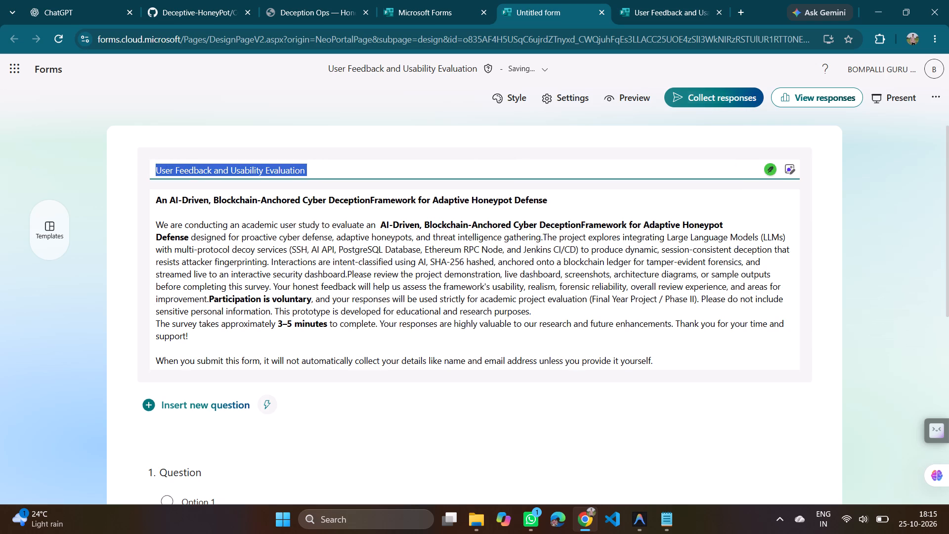
right_click(178, 161)
left_click(136, 133)
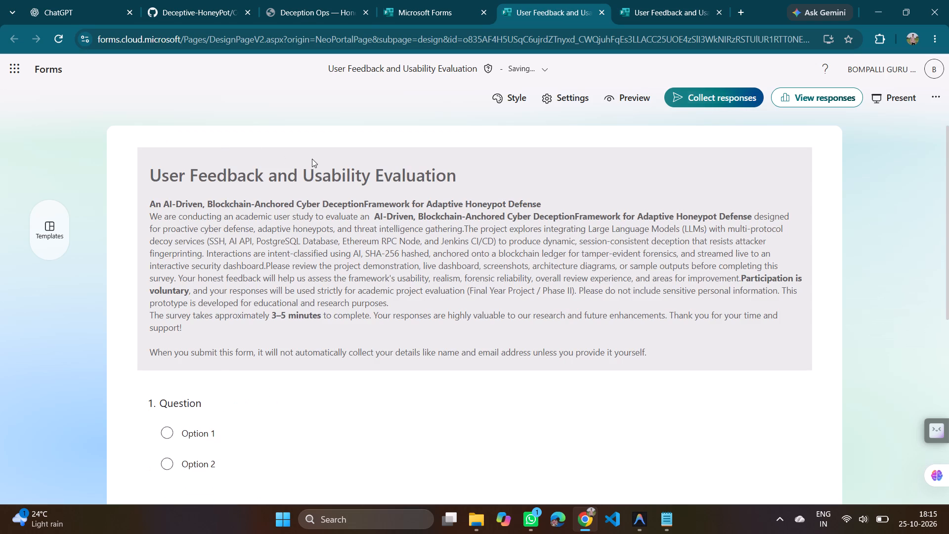
left_click(326, 217)
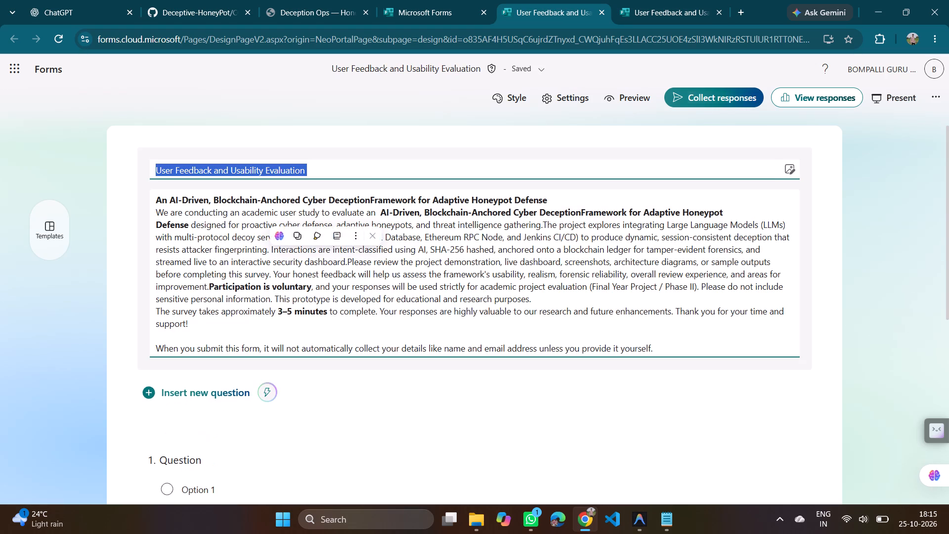
left_click_drag(305, 169, 261, 169)
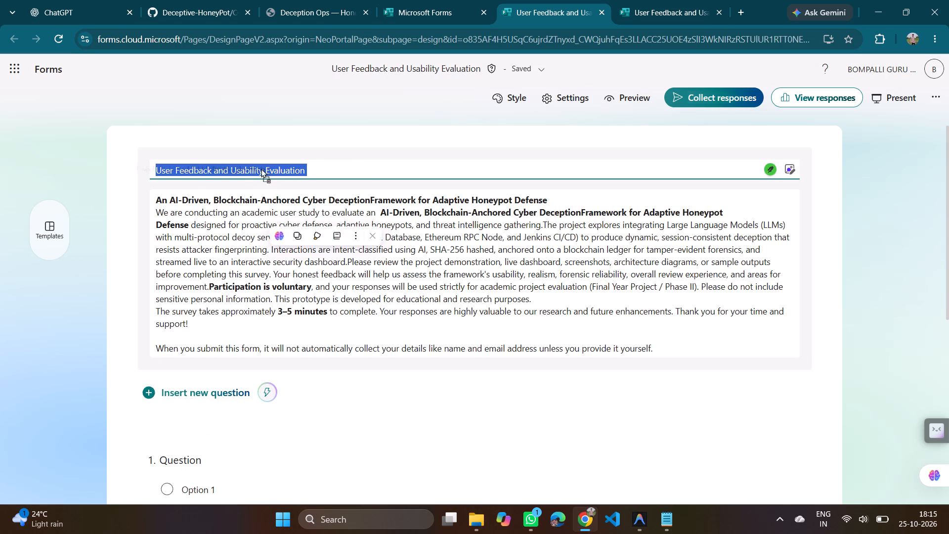
left_click_drag(261, 169, 224, 164)
right_click(224, 164)
left_click(201, 173)
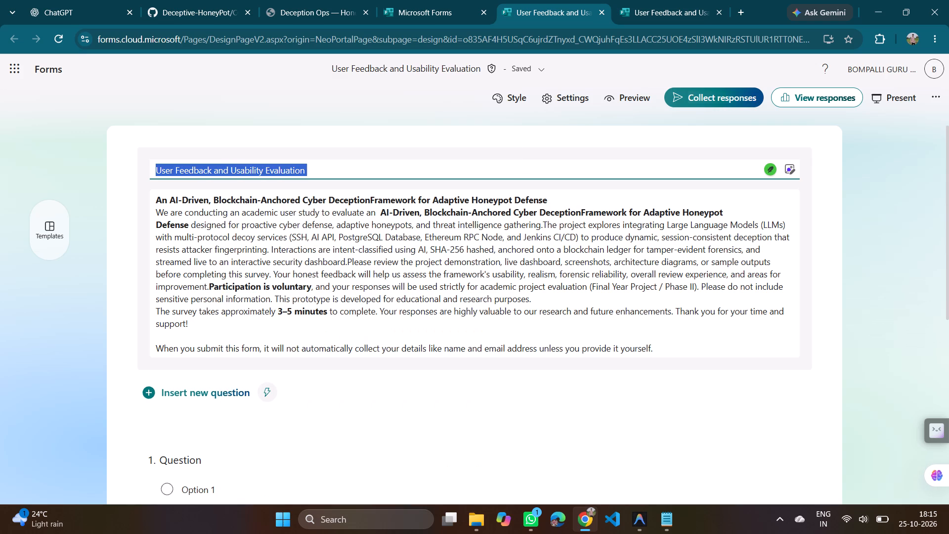
left_click(565, 179)
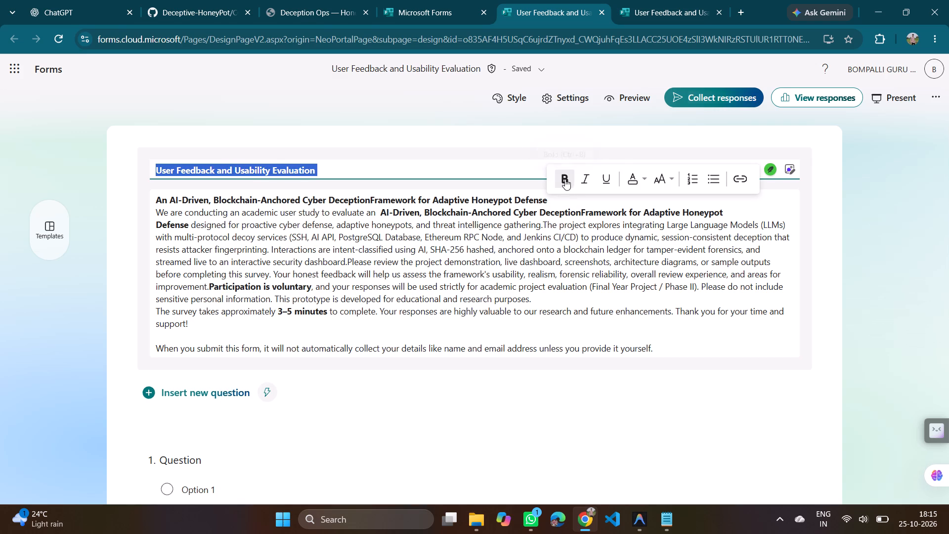
left_click(289, 257)
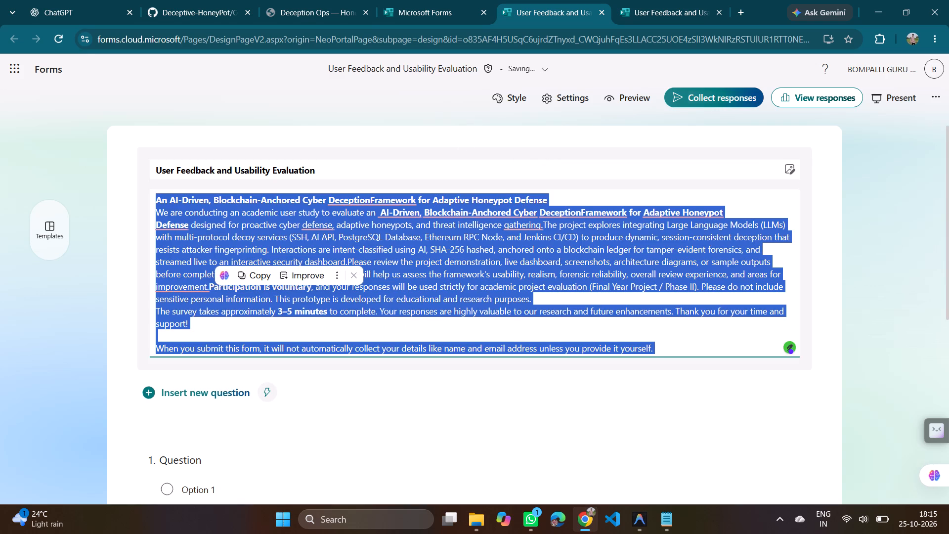
left_click(540, 330)
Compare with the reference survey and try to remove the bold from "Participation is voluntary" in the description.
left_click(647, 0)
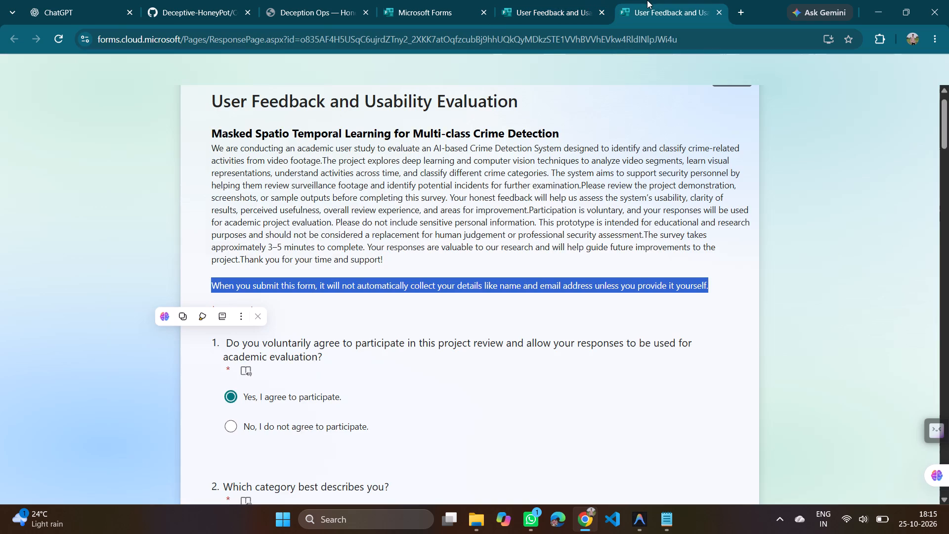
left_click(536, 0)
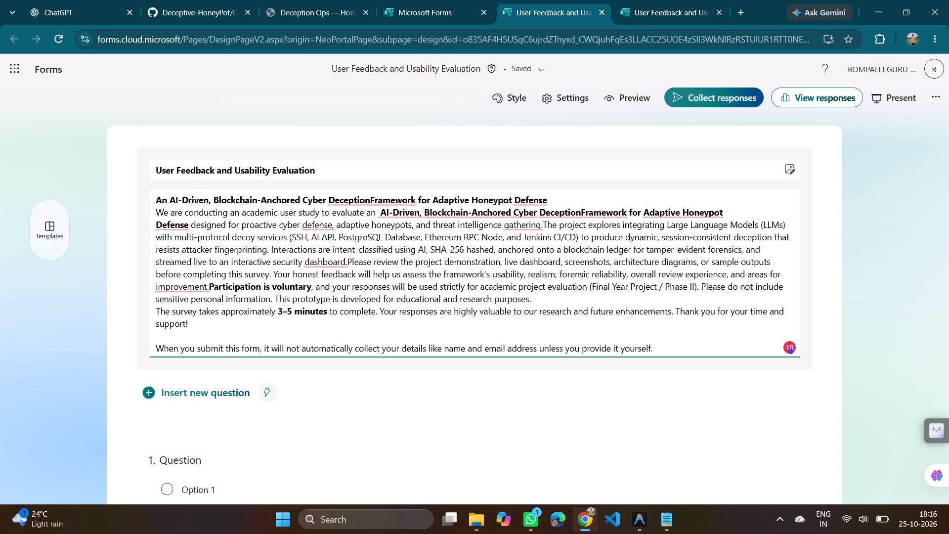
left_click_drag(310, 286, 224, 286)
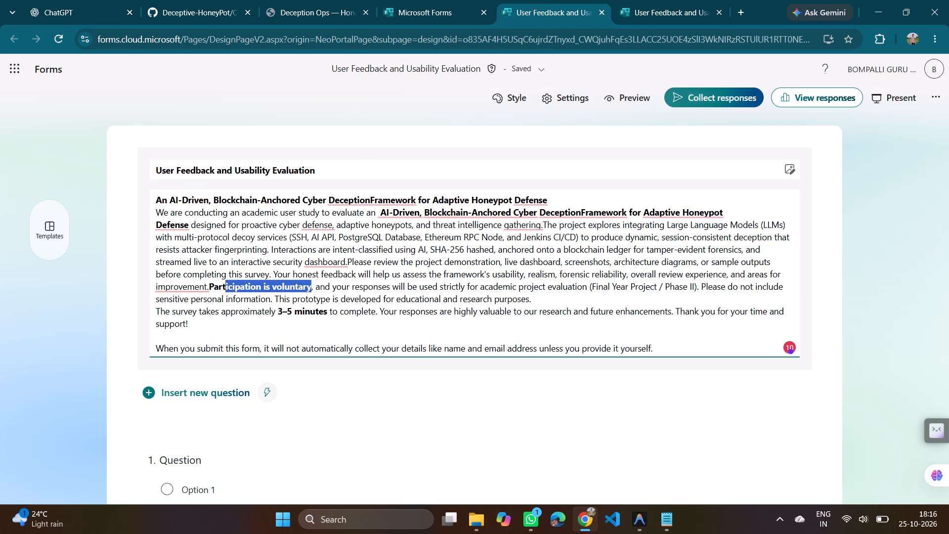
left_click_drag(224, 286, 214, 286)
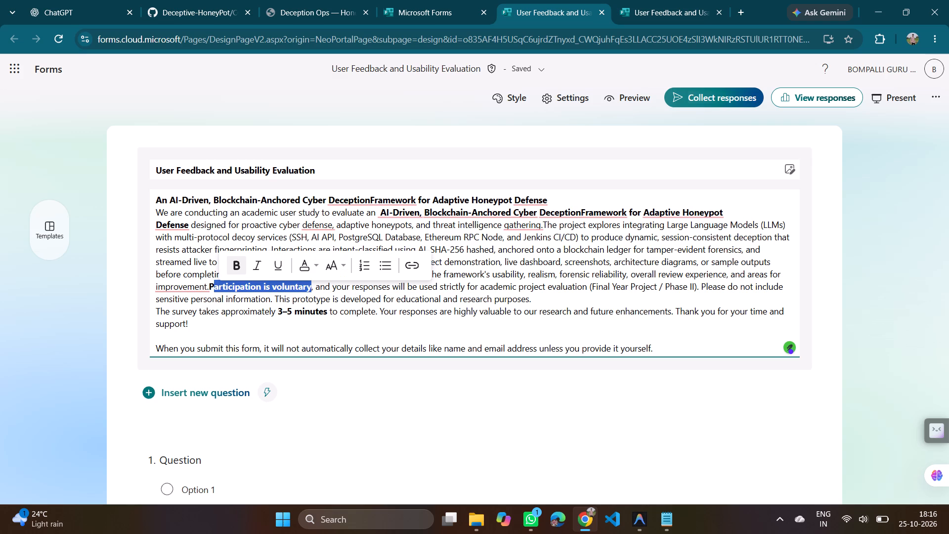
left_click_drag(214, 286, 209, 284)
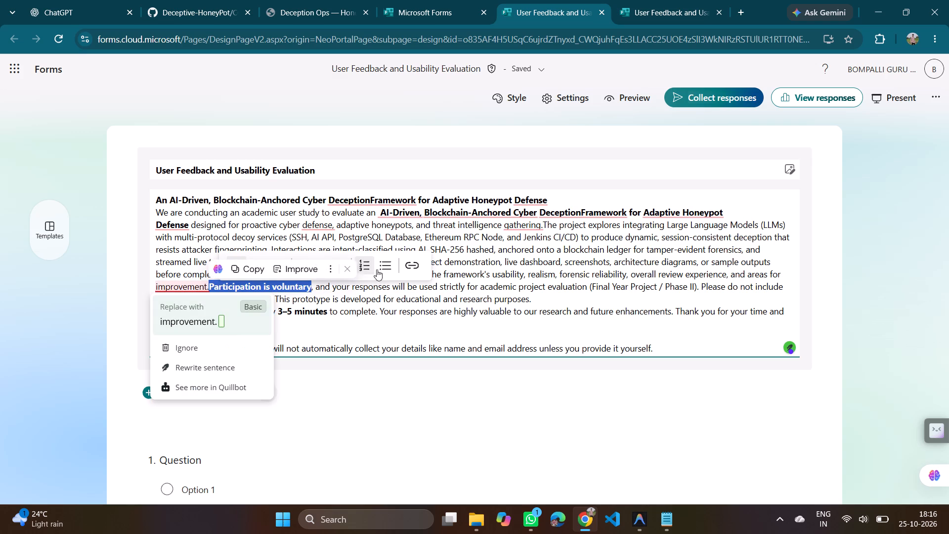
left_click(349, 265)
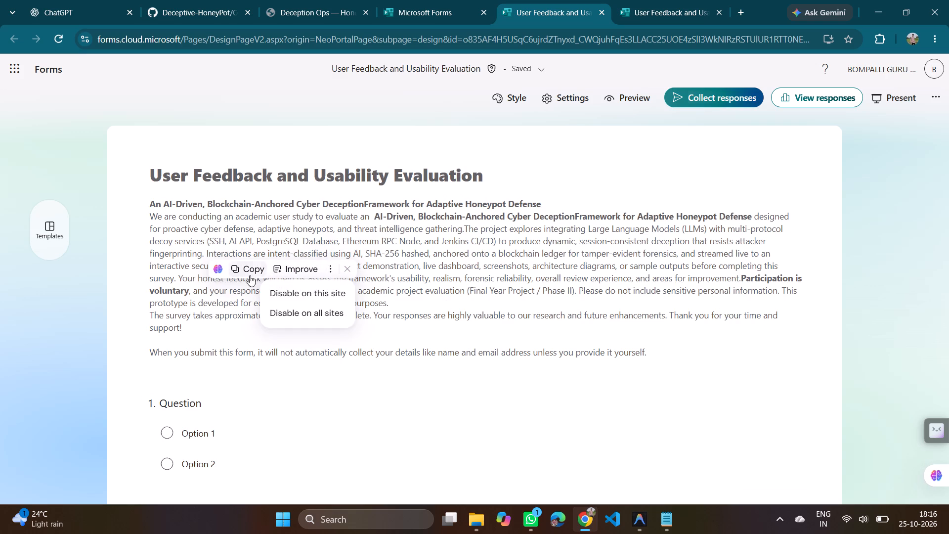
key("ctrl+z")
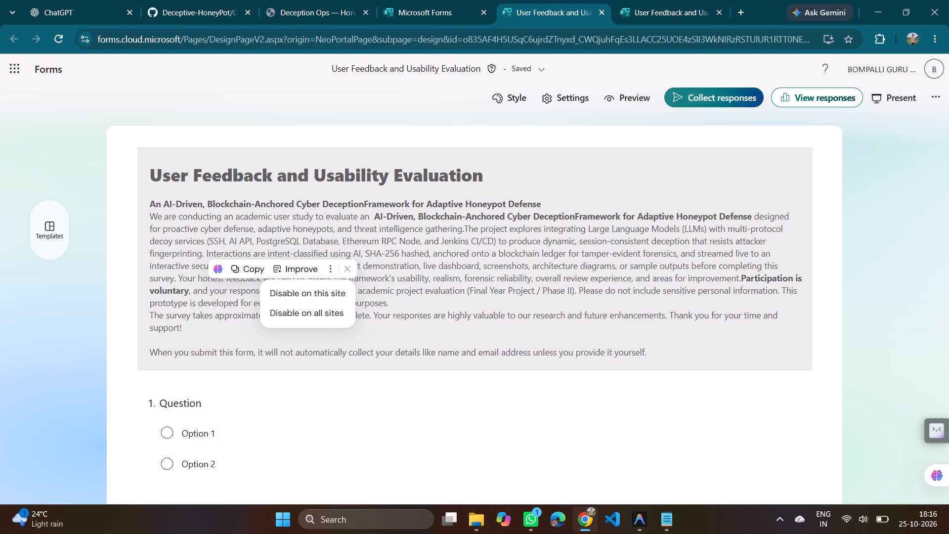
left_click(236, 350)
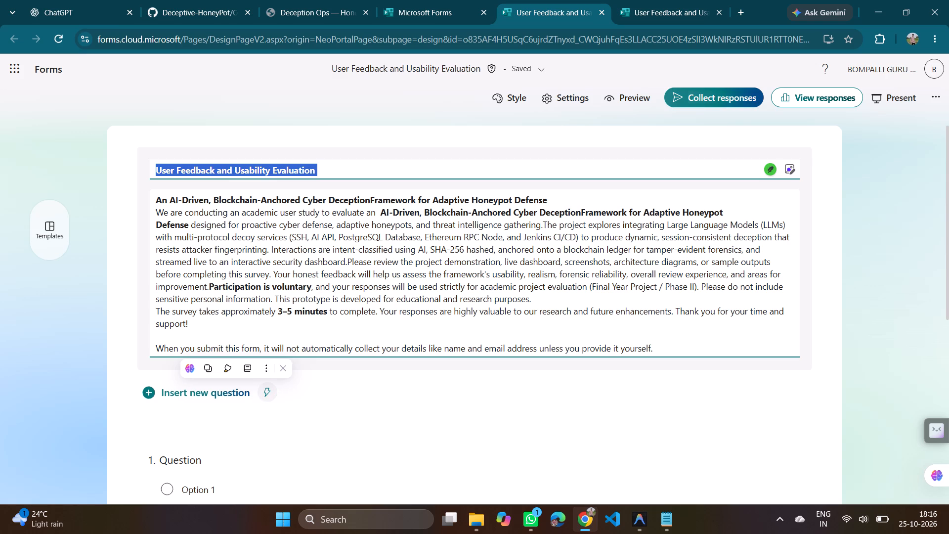
Remove the bold from "3–5 minutes" in the description's survey duration sentence.
left_click_drag(326, 309, 308, 309)
left_click(308, 309)
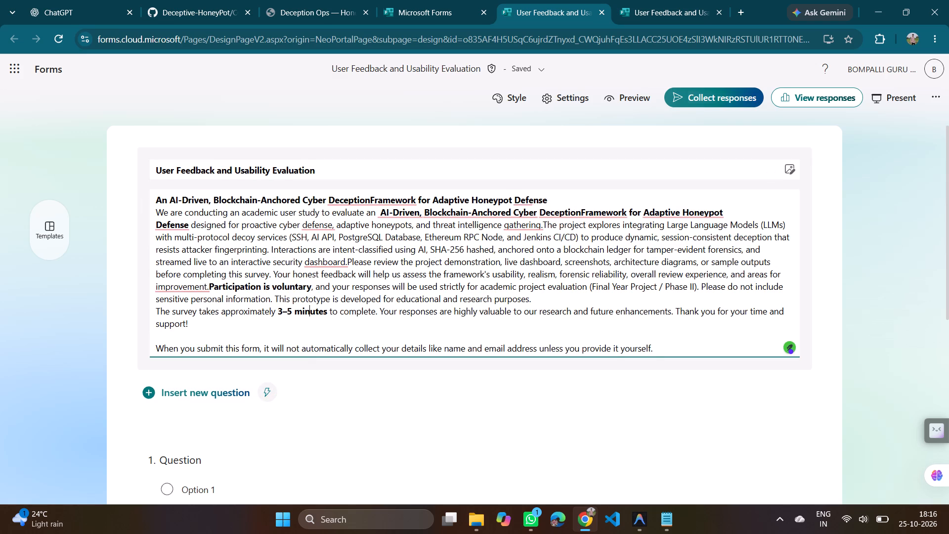
left_click_drag(327, 311, 279, 312)
left_click(298, 290)
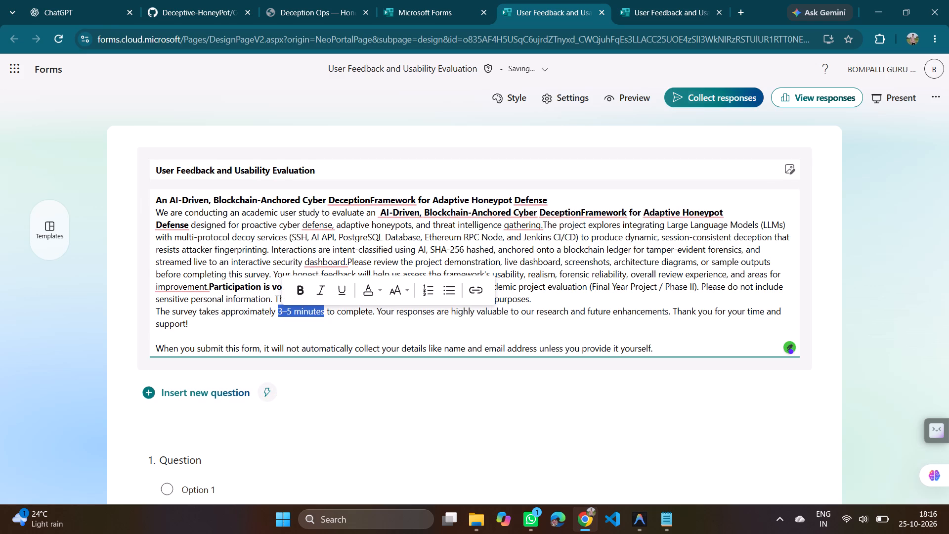
Remove the bold from "Participation is voluntary," in the form description.
left_click_drag(209, 286, 299, 282)
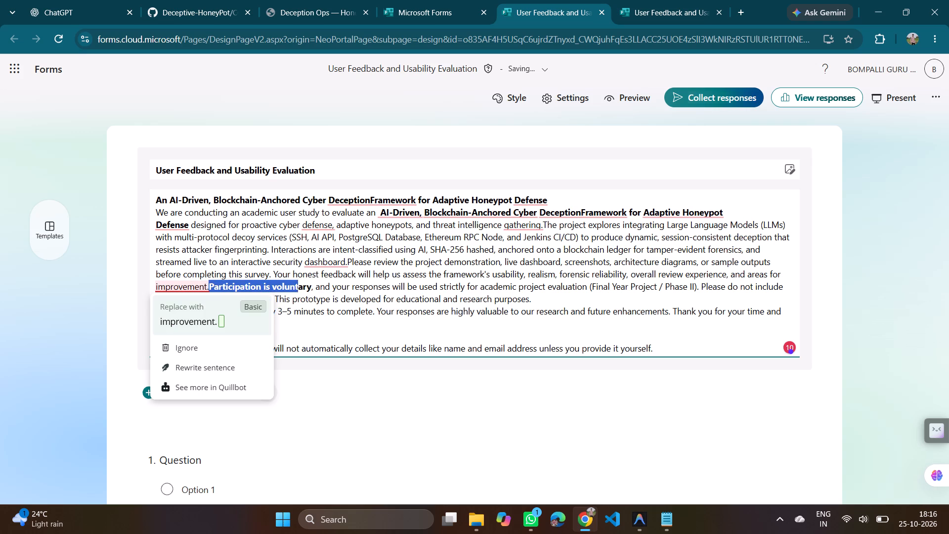
left_click_drag(299, 282, 313, 282)
left_click(323, 264)
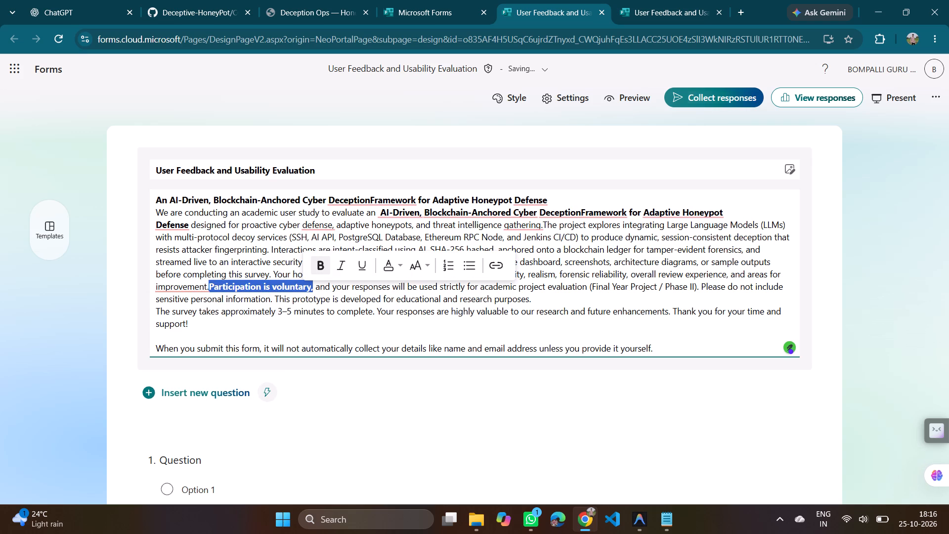
left_click(347, 328)
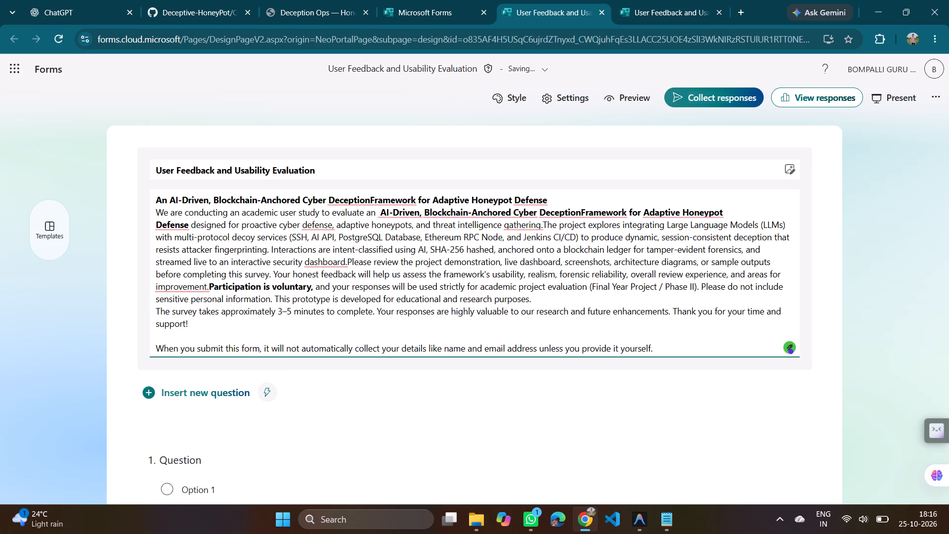
left_click(282, 284)
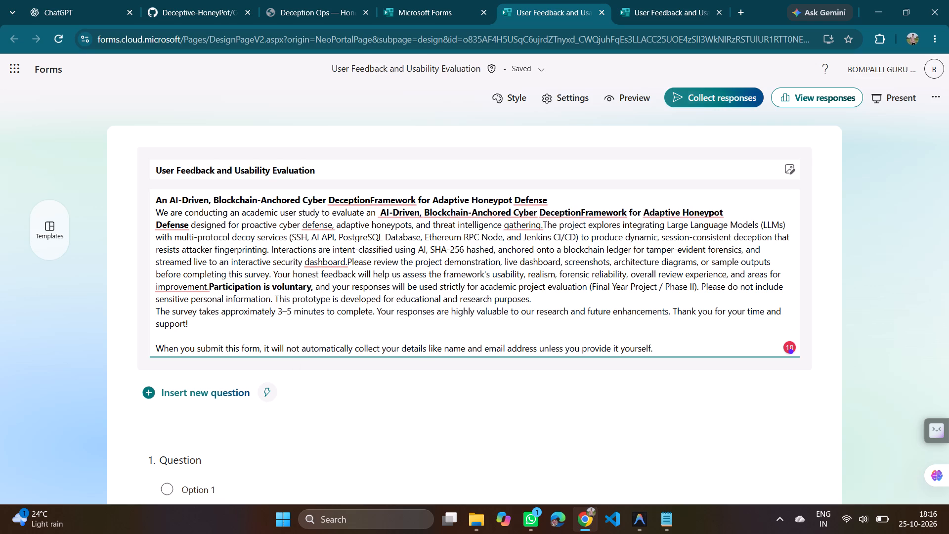
left_click_drag(314, 286, 226, 287)
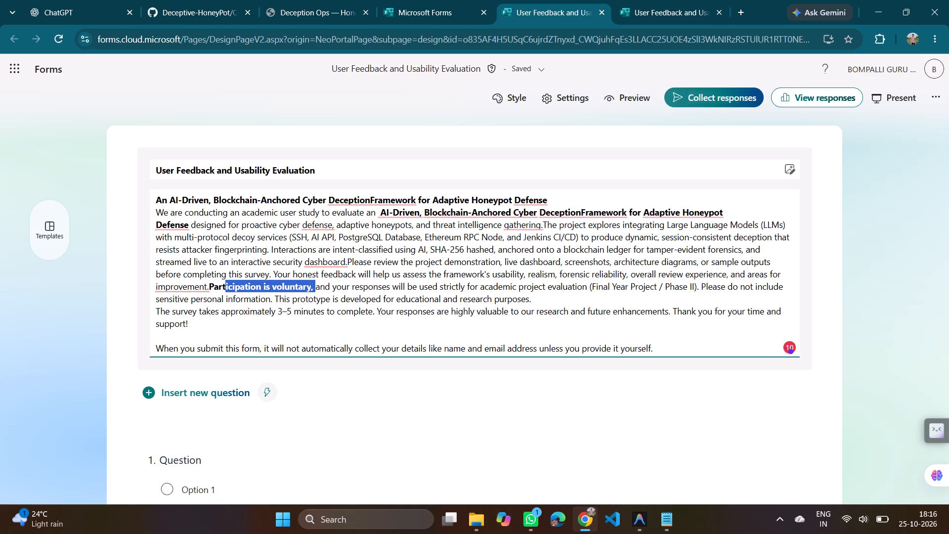
left_click_drag(226, 287, 209, 285)
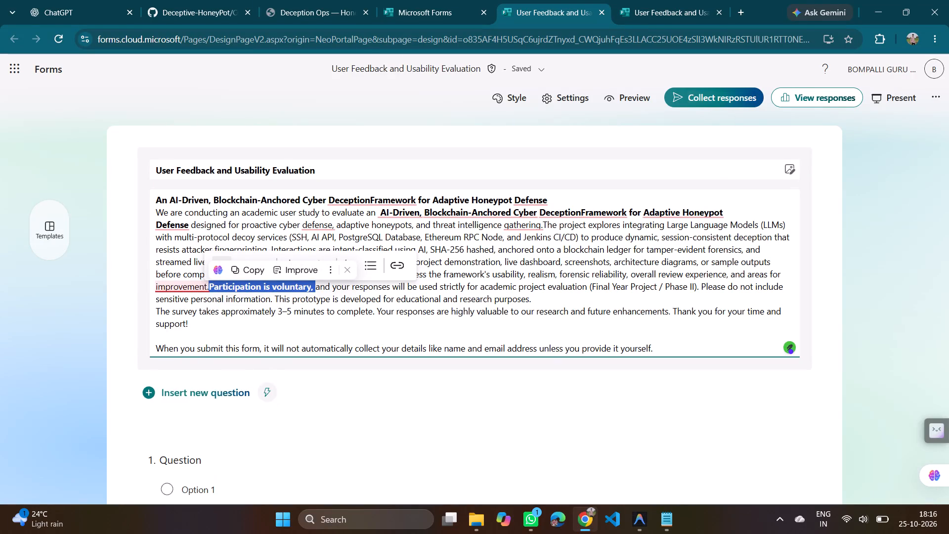
left_click(332, 320)
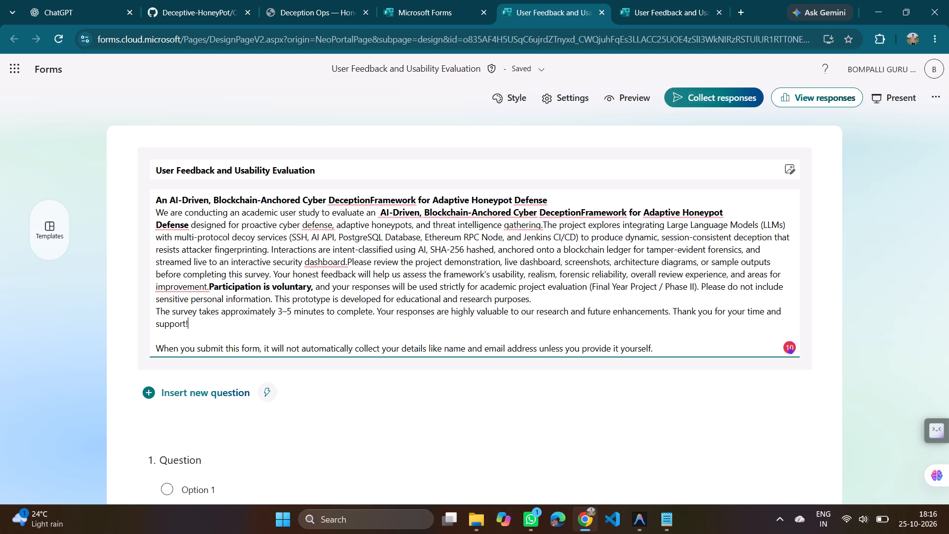
left_click_drag(313, 288, 217, 284)
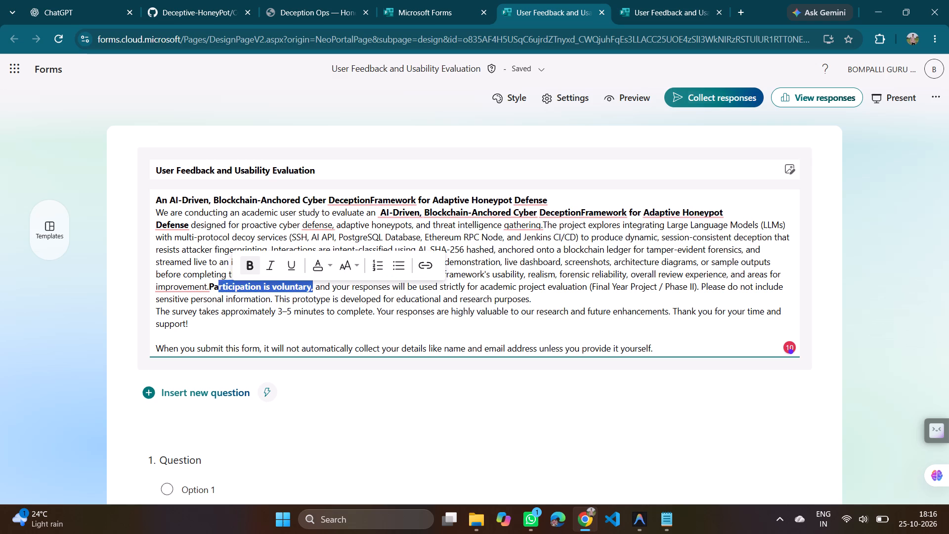
left_click_drag(217, 284, 213, 284)
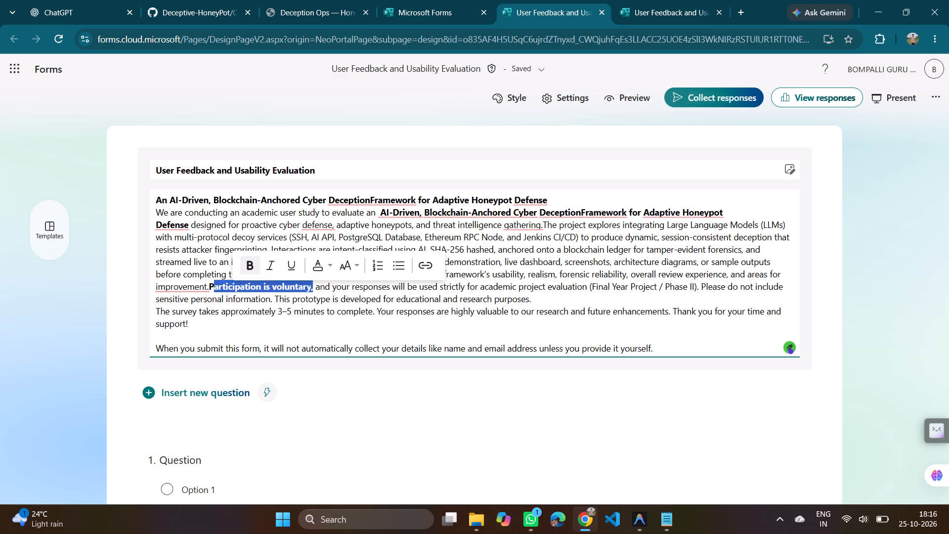
left_click_drag(213, 284, 210, 281)
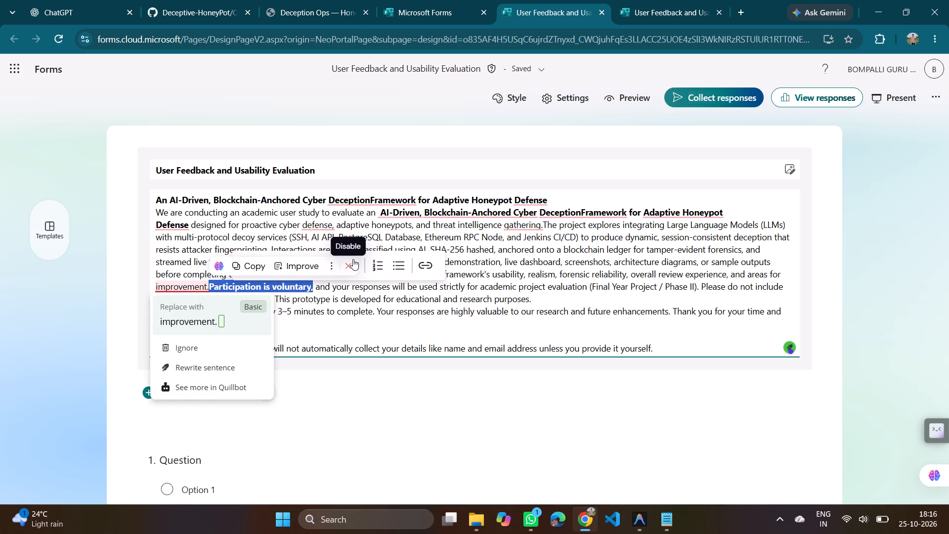
left_click(344, 298)
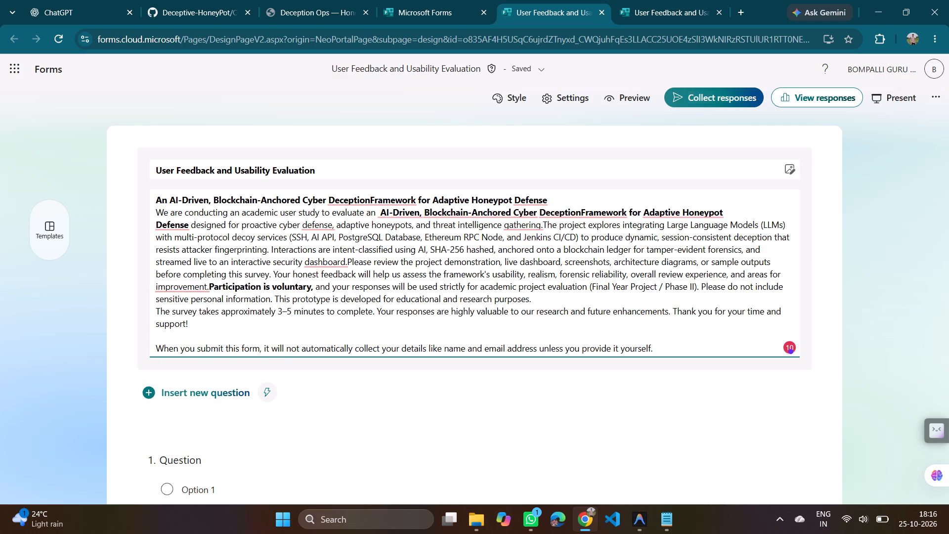
left_click_drag(313, 286, 206, 285)
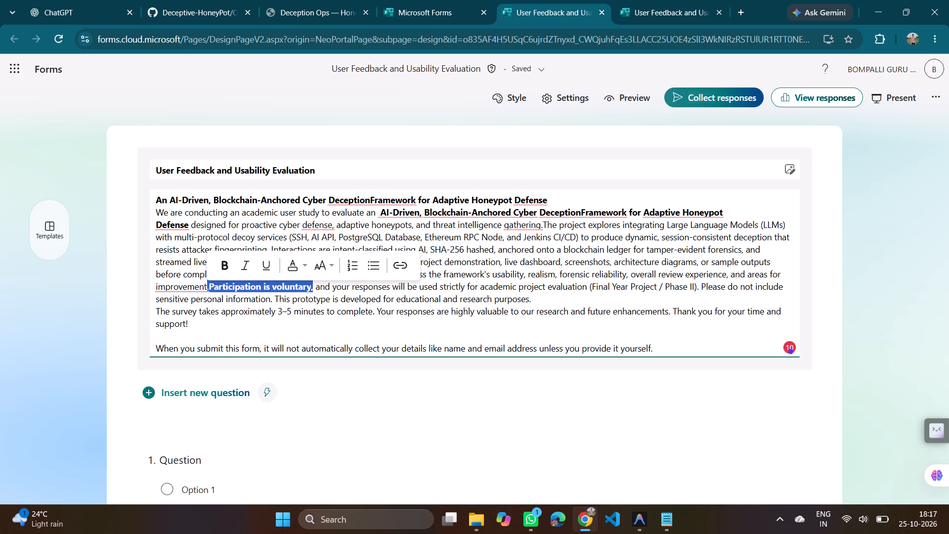
left_click_drag(206, 285, 207, 286)
left_click_drag(207, 286, 208, 286)
left_click(226, 262)
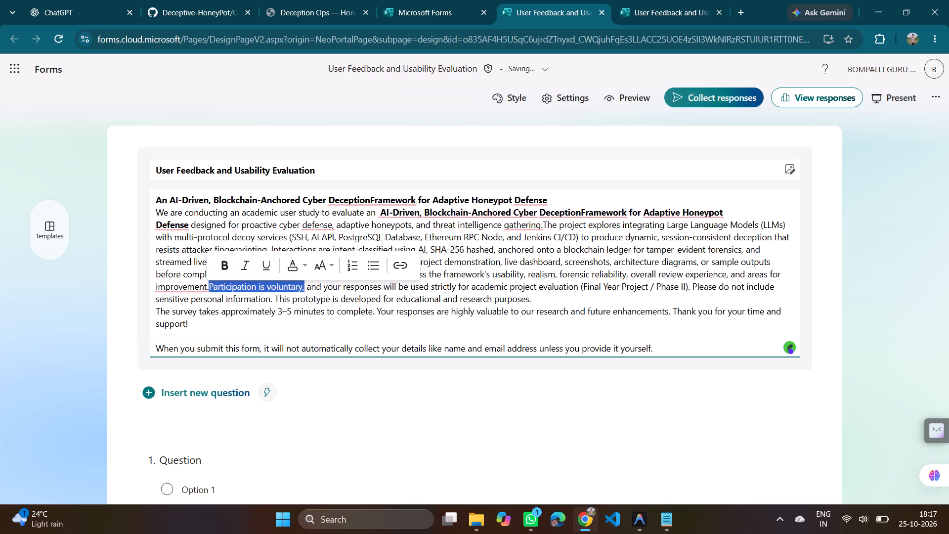
left_click(319, 300)
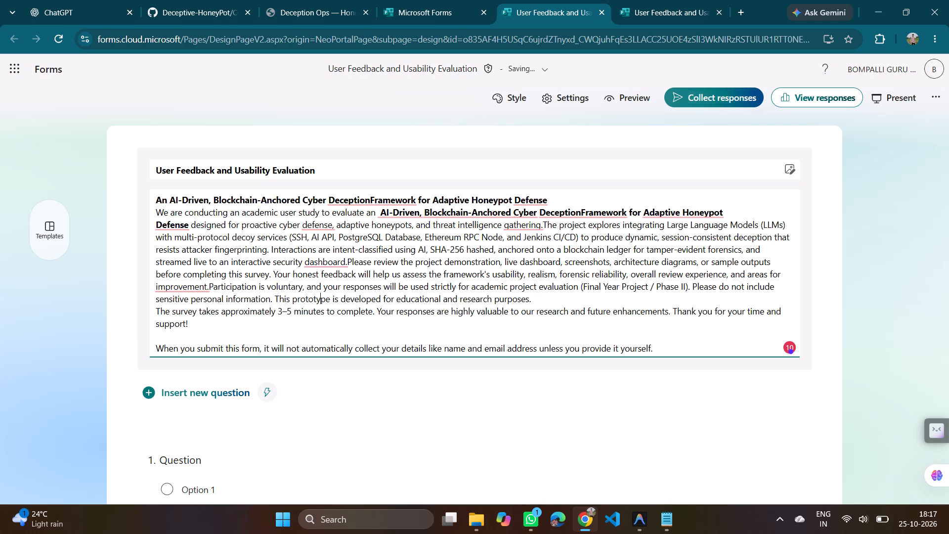
Compare the form's title, subtitle and description text and formatting with the header of the crime detection reference survey.
left_click(644, 0)
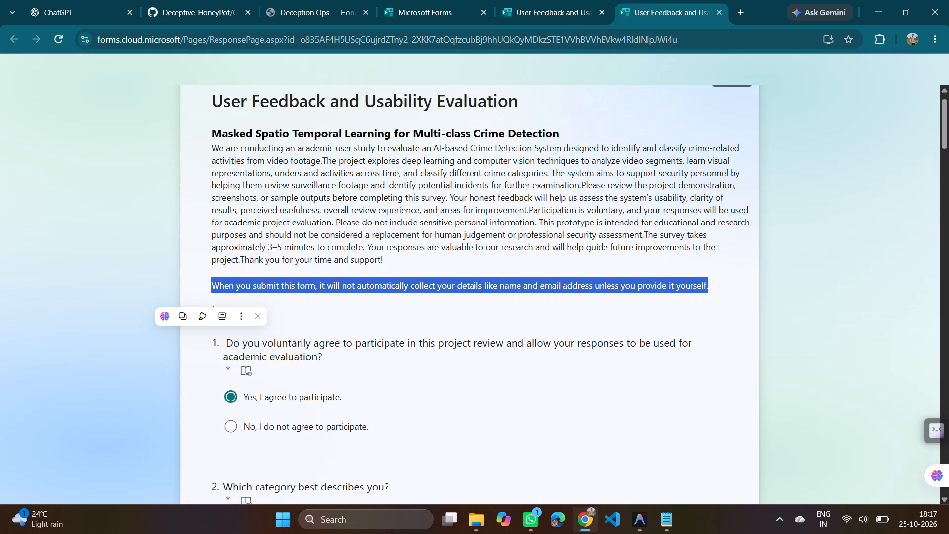
left_click(490, 232)
left_click(531, 0)
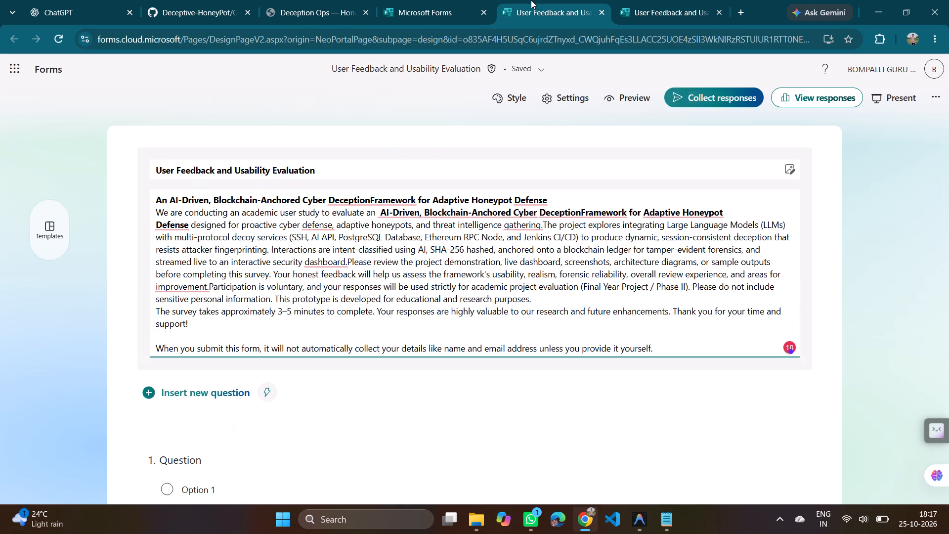
left_click(687, 0)
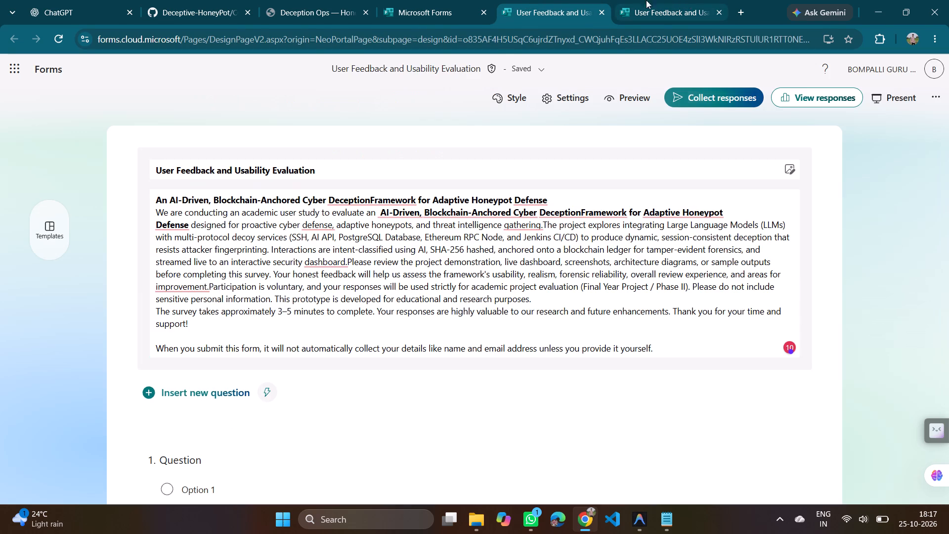
left_click(551, 0)
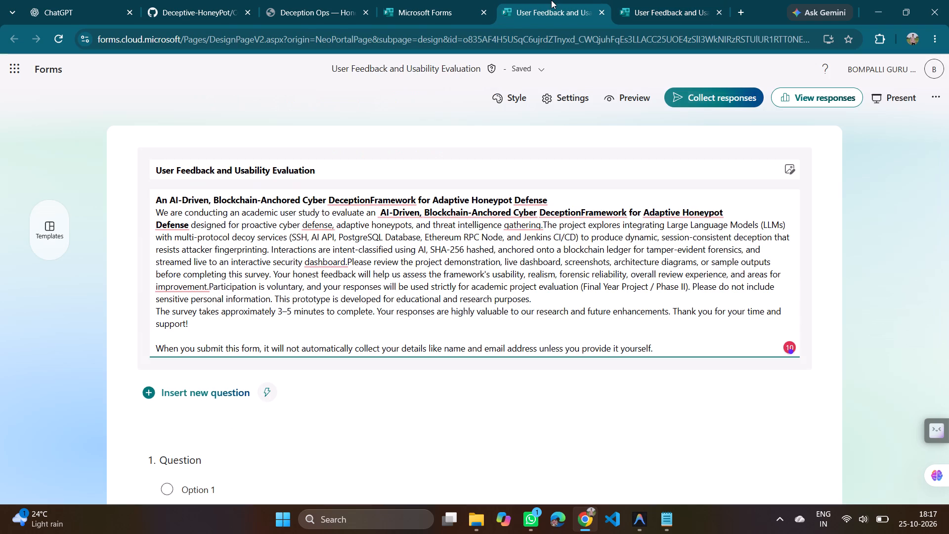
left_click(692, 0)
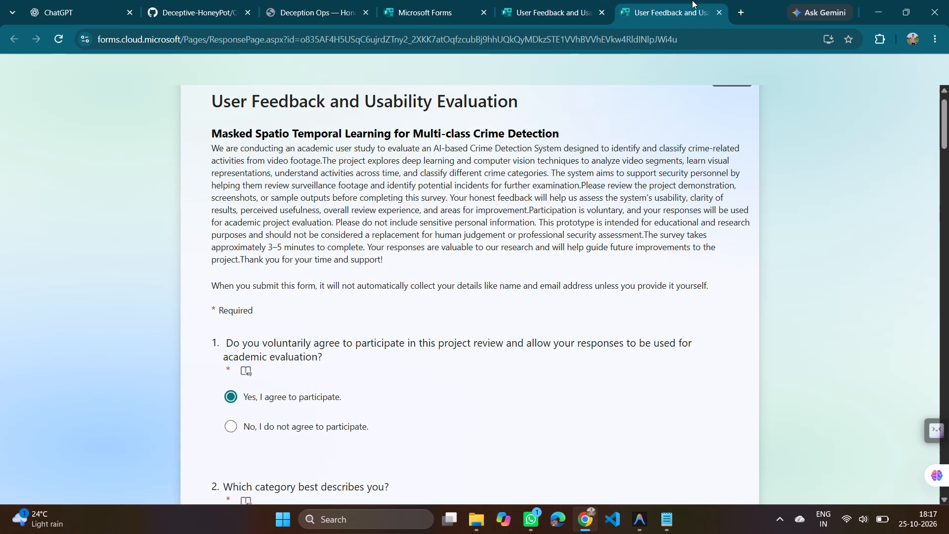
left_click(555, 0)
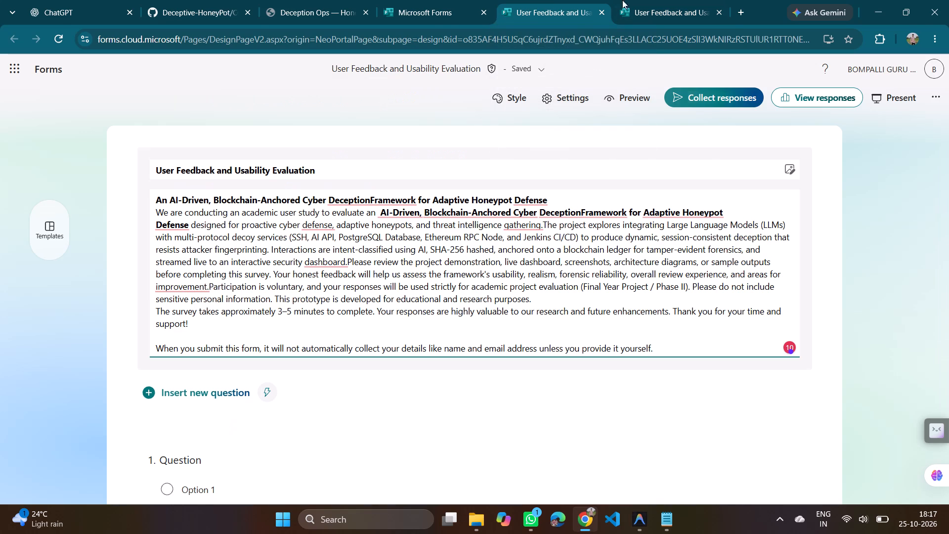
left_click(652, 0)
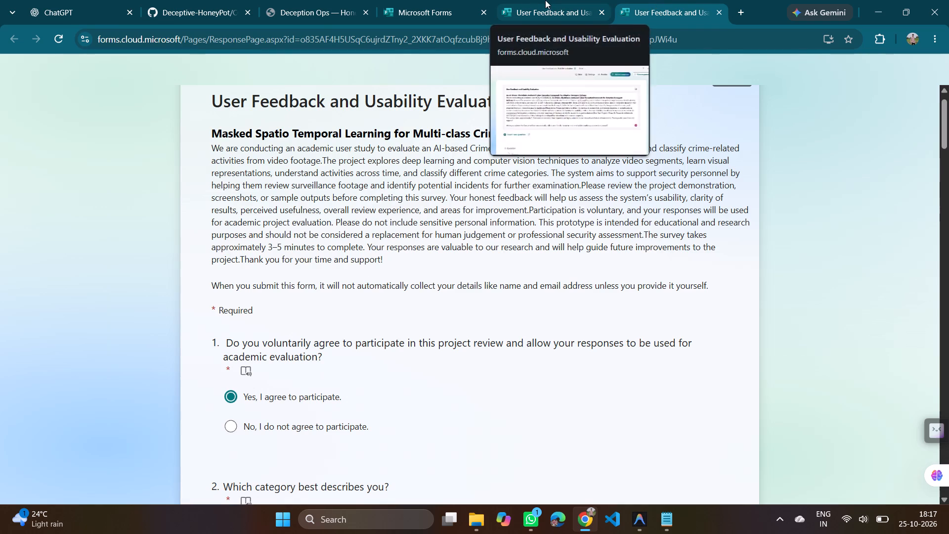
left_click(545, 0)
left_click(612, 0)
left_click(633, 0)
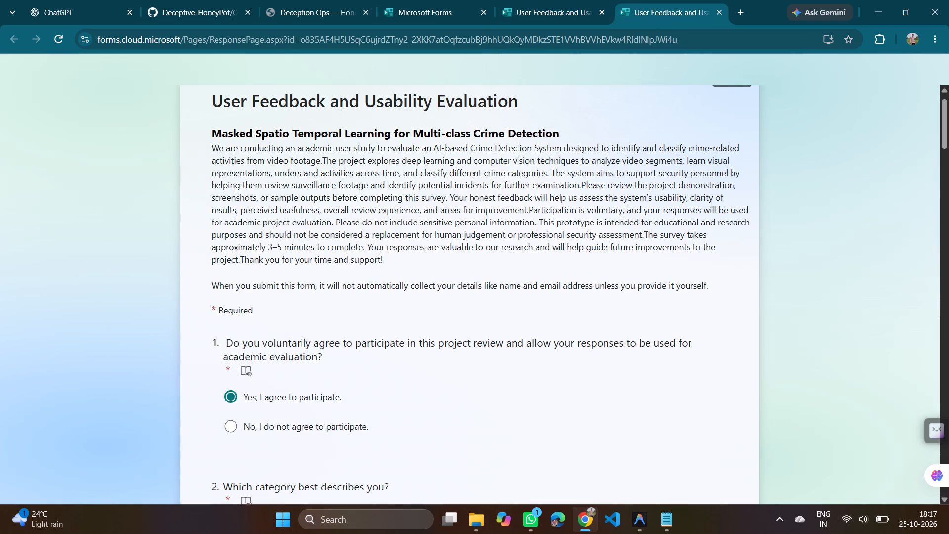
left_click(549, 0)
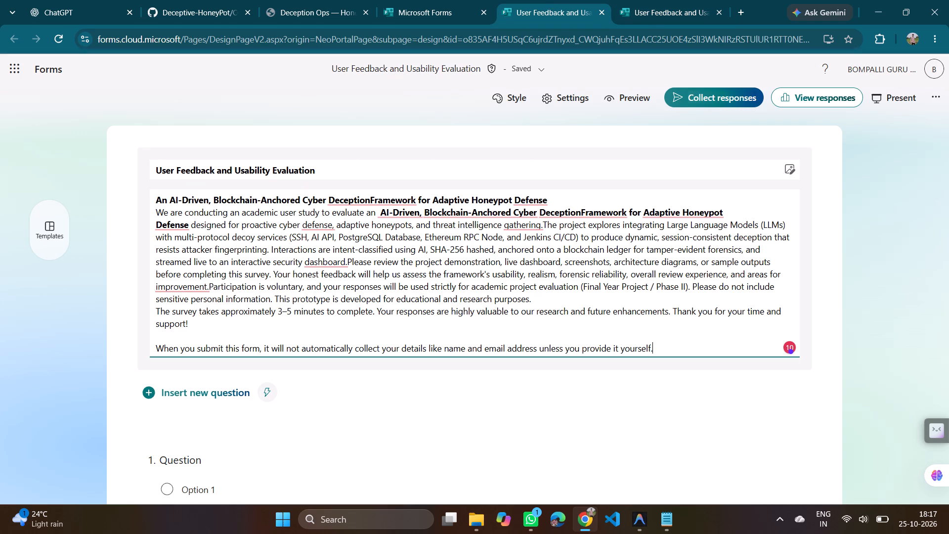
left_click(649, 0)
left_click(575, 0)
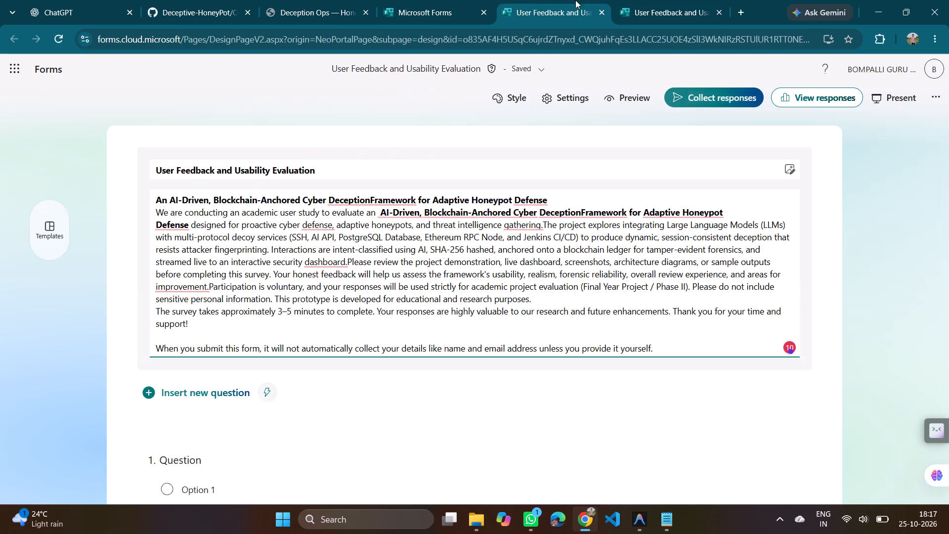
scroll(592, 355, "down", 1)
left_click(640, 0)
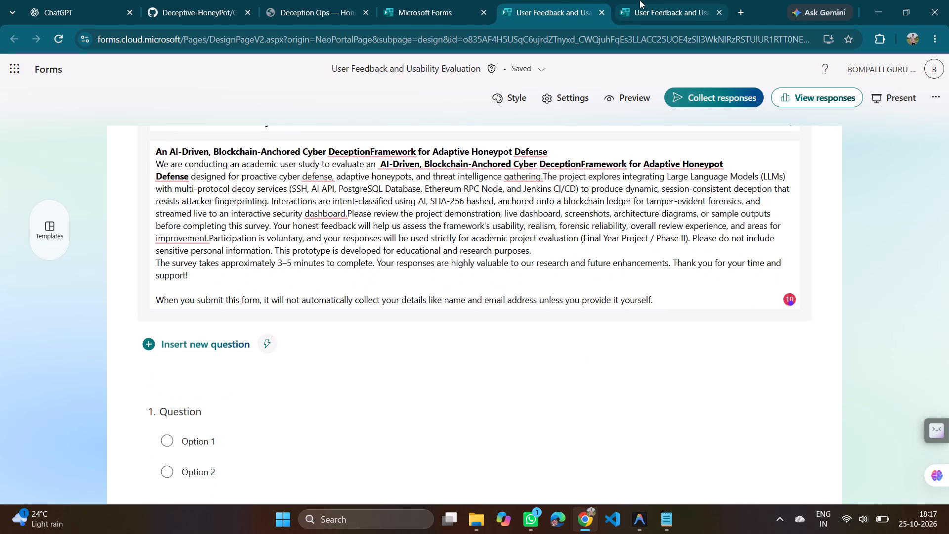
left_click(527, 0)
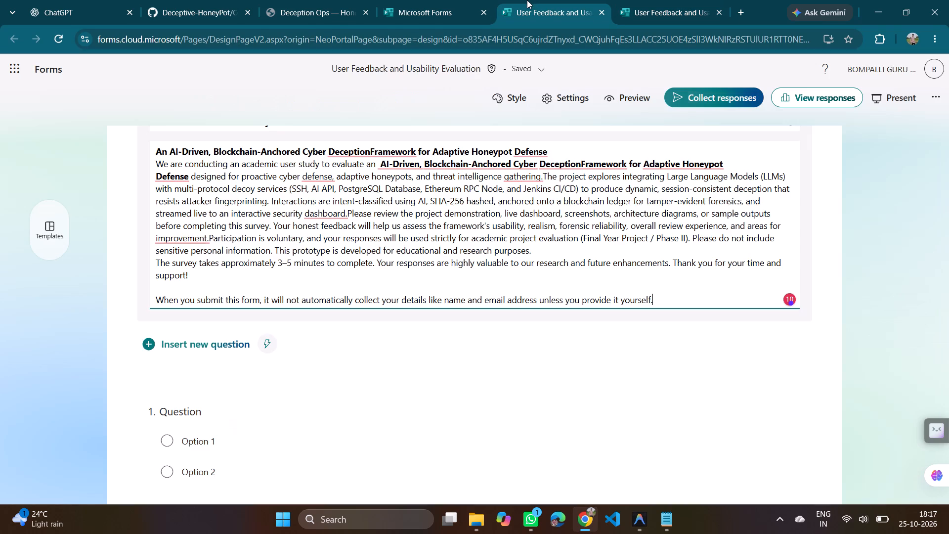
scroll(489, 332, "down", 1)
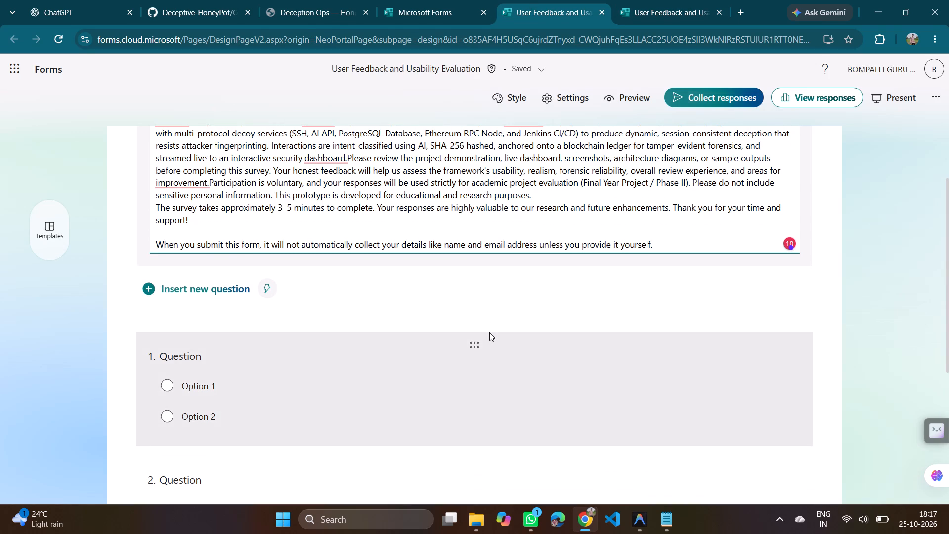
left_click(452, 360)
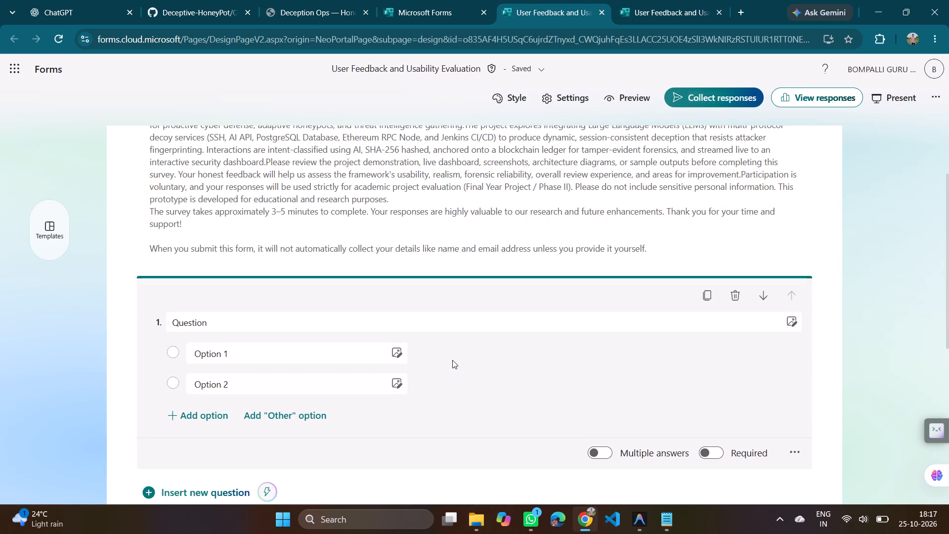
scroll(452, 360, "up", 2)
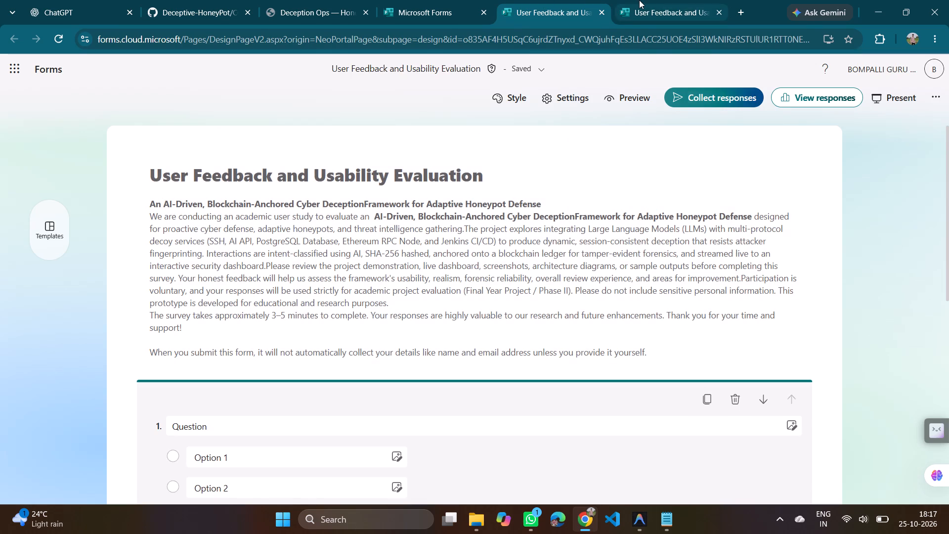
left_click(639, 0)
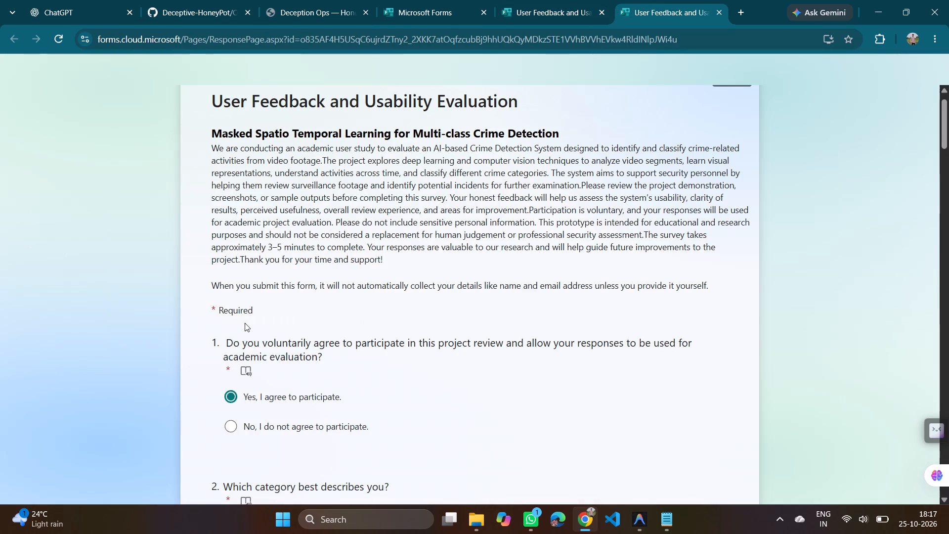
left_click(531, 0)
left_click(299, 272)
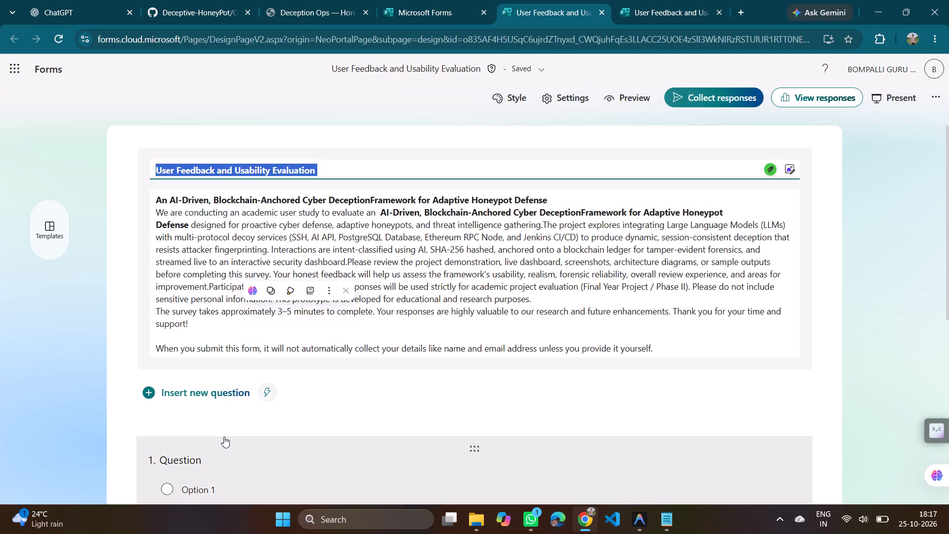
Make the first choice question of the form required.
left_click(229, 464)
scroll(229, 464, "down", 2)
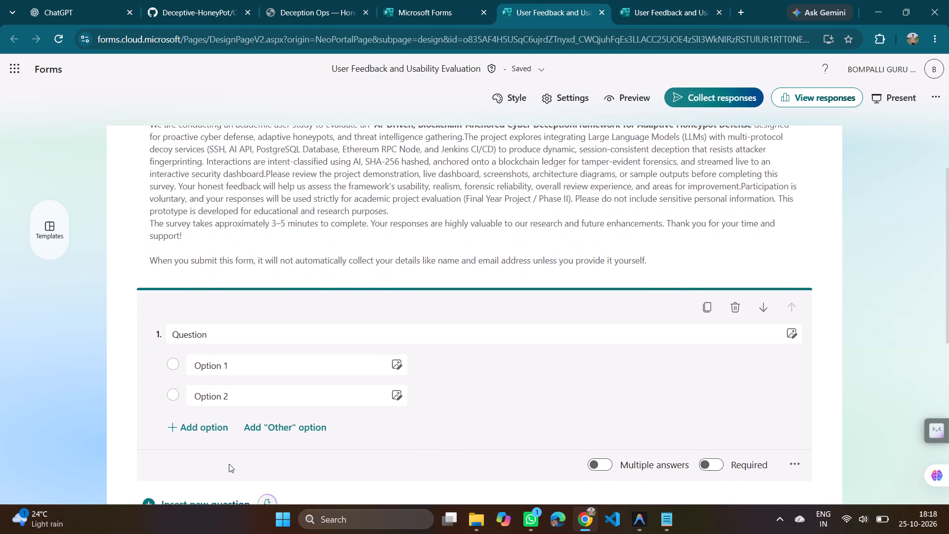
left_click(707, 462)
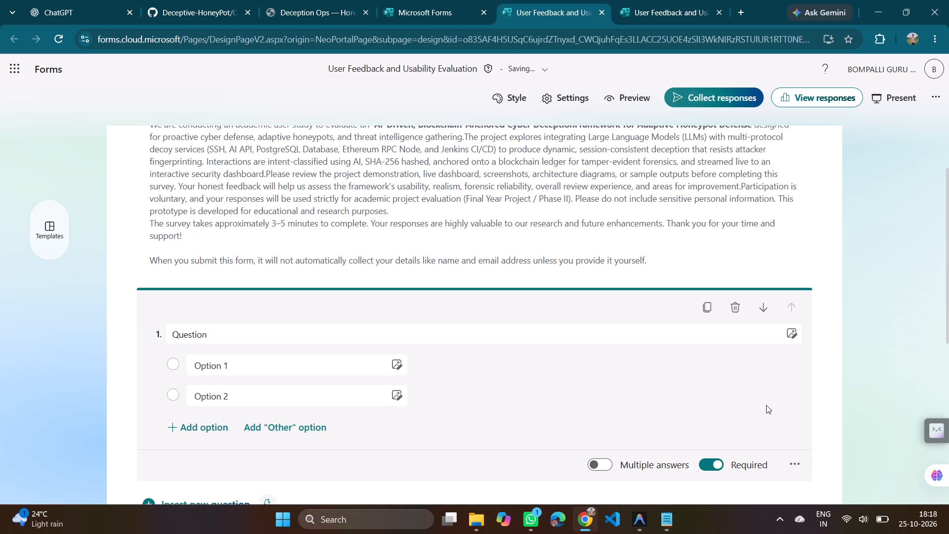
Examine the form's placeholder questions against the first question and its answer options in the crime detection reference survey.
scroll(766, 405, "down", 1)
left_click(559, 456)
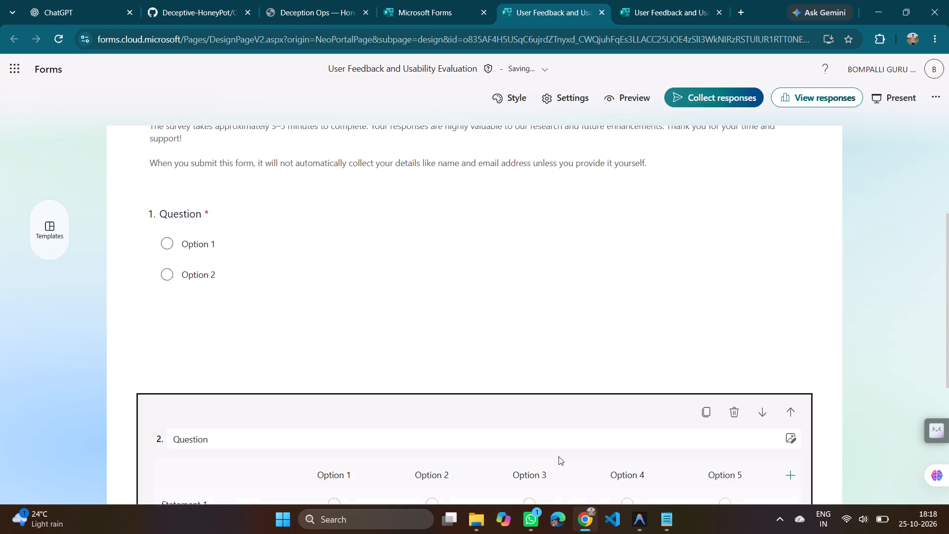
scroll(457, 276, "up", 1)
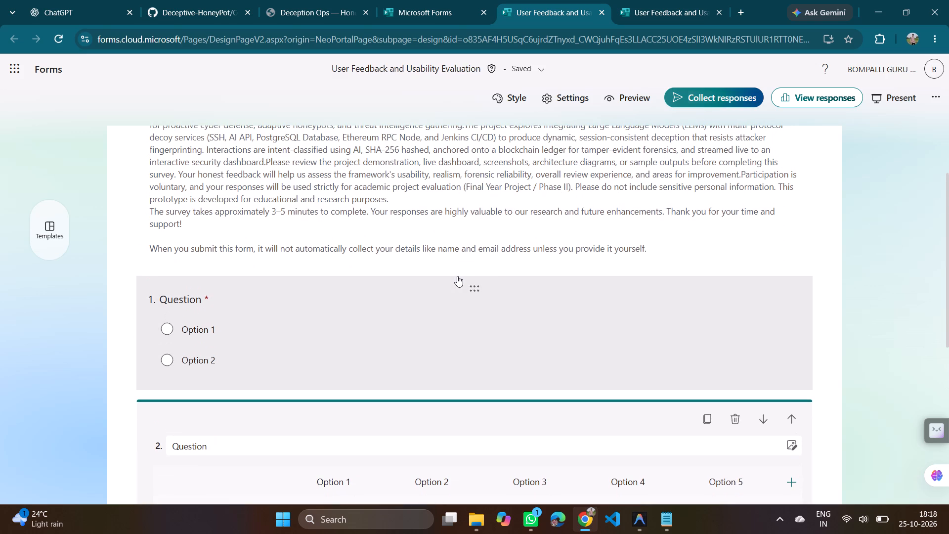
left_click(357, 317)
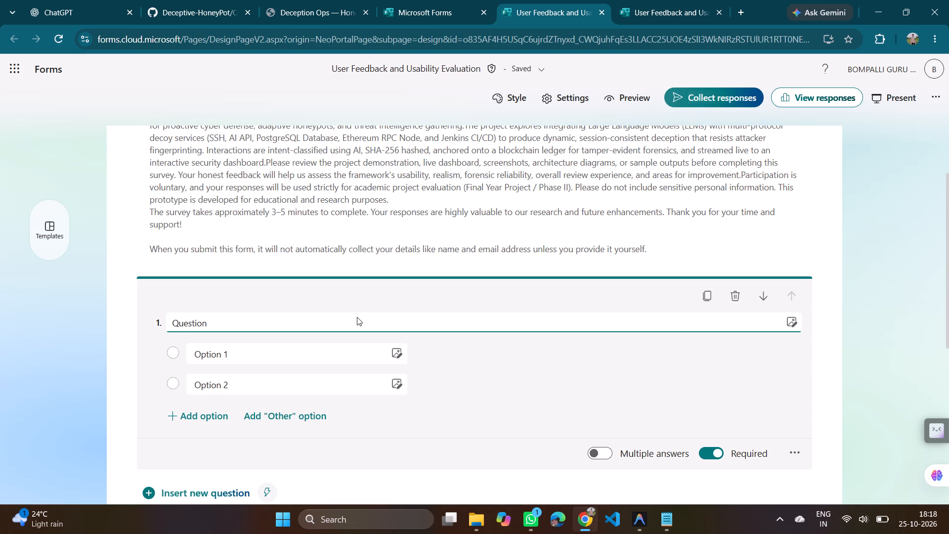
scroll(357, 317, "down", 1)
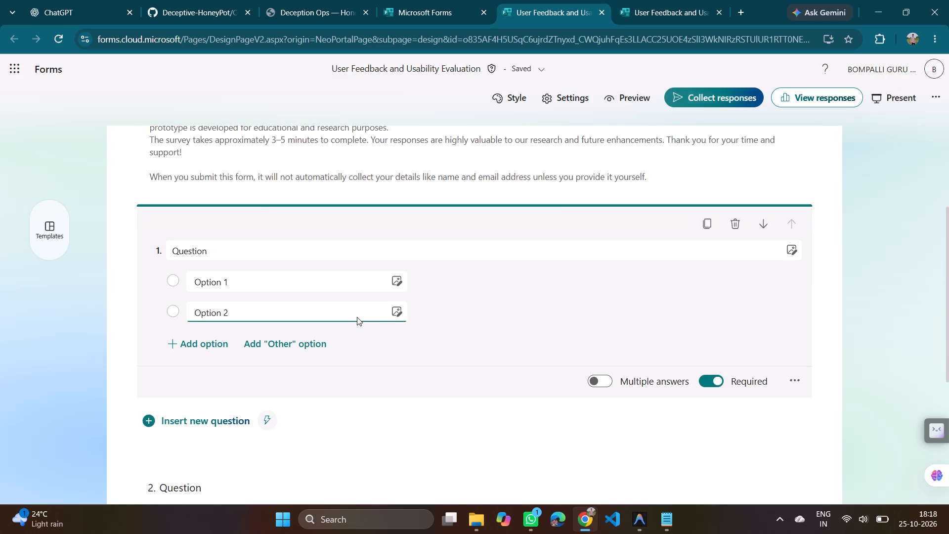
scroll(357, 317, "up", 1)
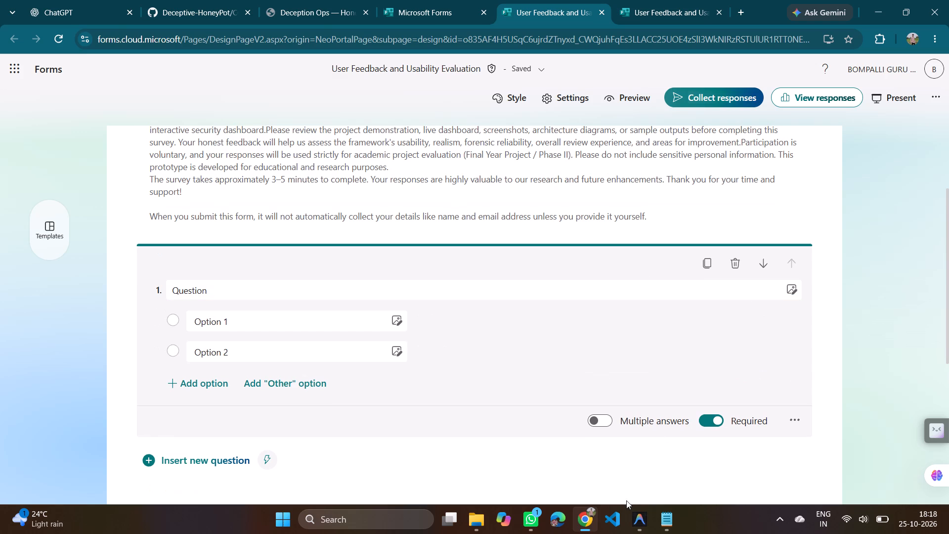
left_click(657, 4)
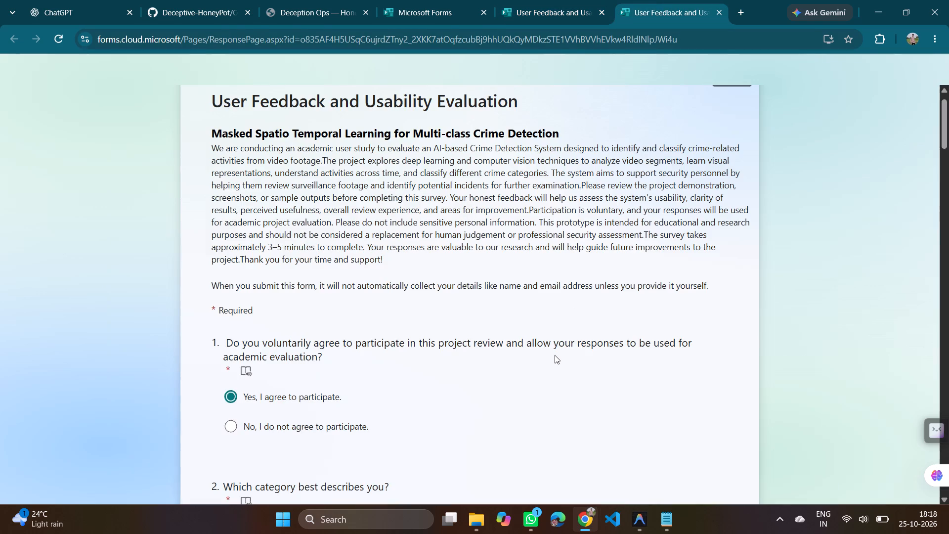
scroll(555, 355, "down", 1)
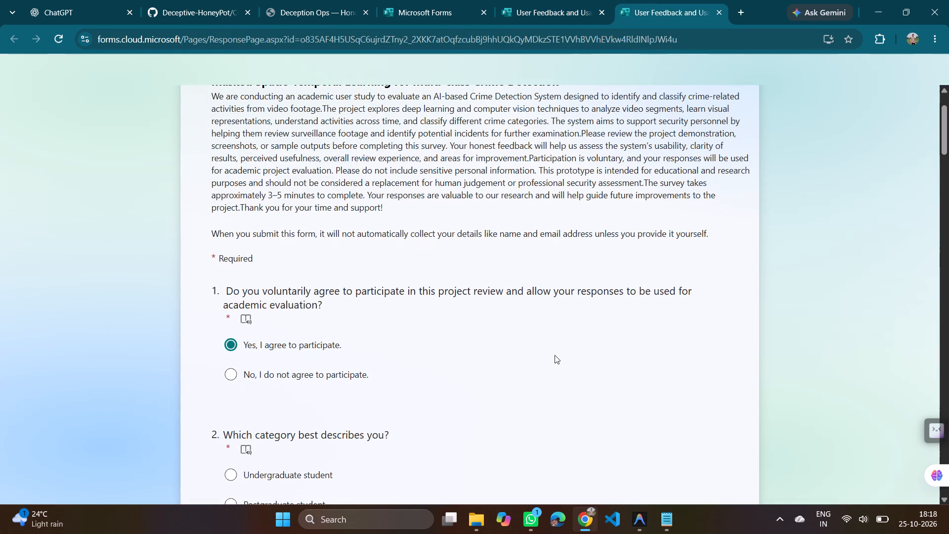
left_click(519, 15)
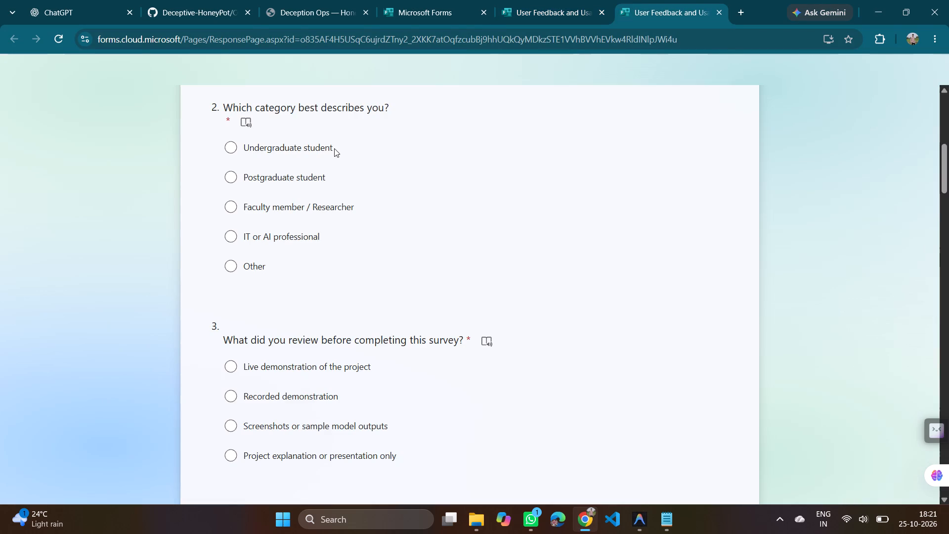
left_click_drag(335, 148, 242, 149)
key("ctrl+c")
left_click(544, 0)
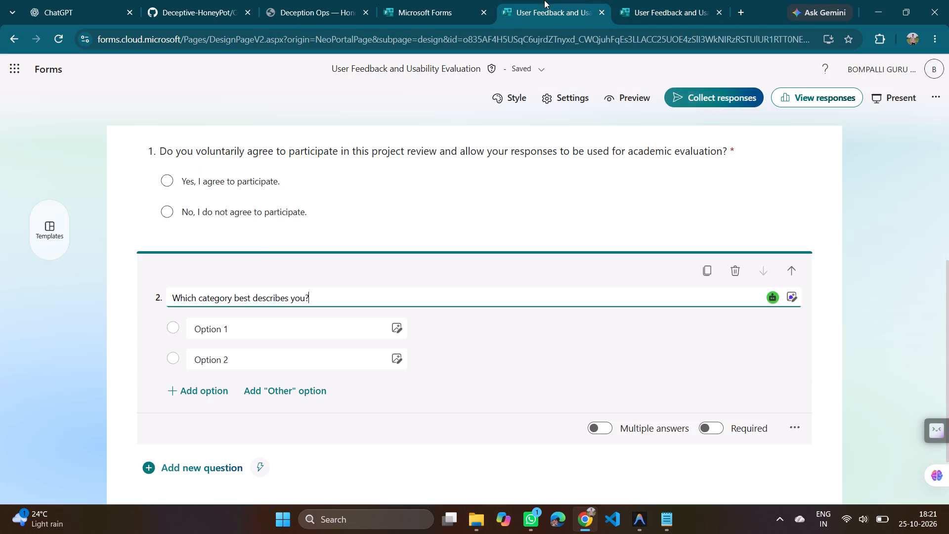
left_click(266, 327)
key("BackSpace")
key("ctrl+v")
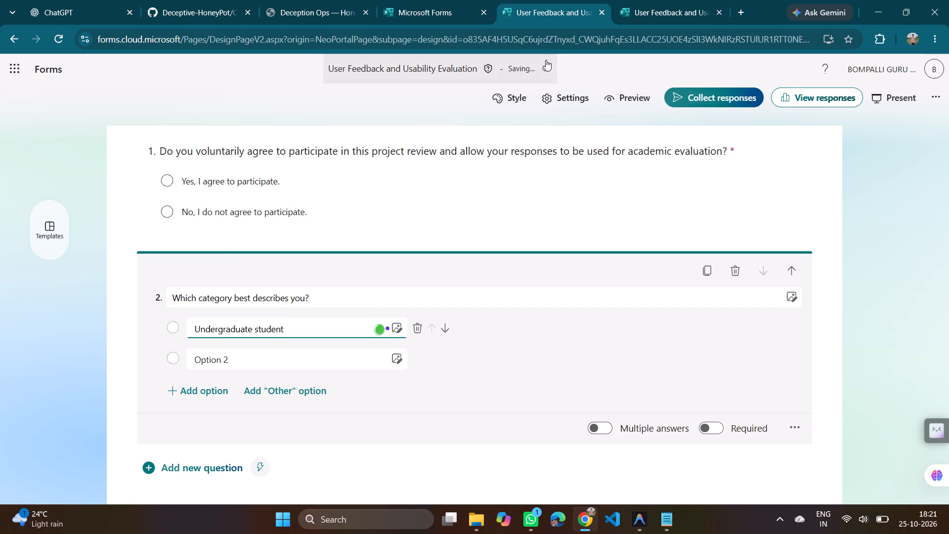
Copy "Postgraduate student" from the reference survey and use it as the second option of question 2.
left_click(639, 0)
left_click_drag(328, 177, 241, 179)
key("ctrl+c")
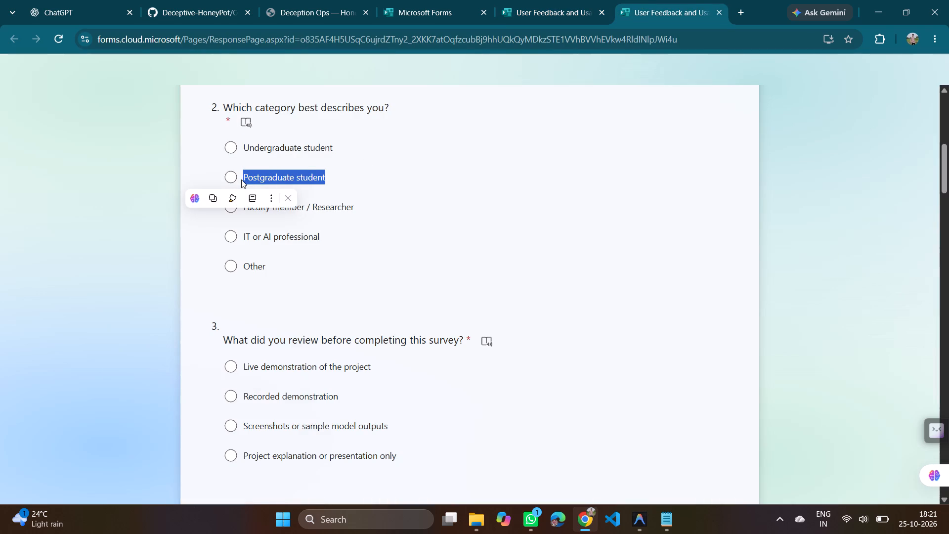
left_click(289, 199)
left_click(274, 225)
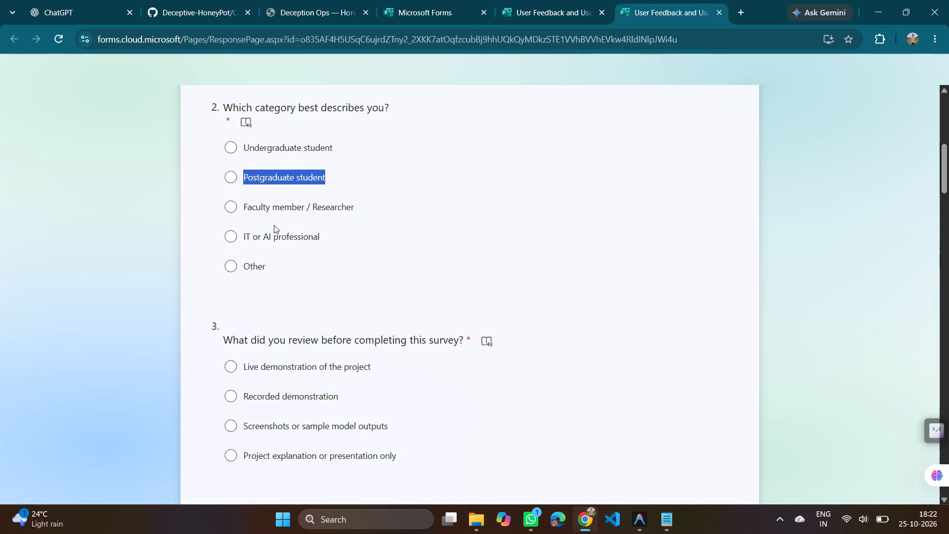
left_click(551, 0)
left_click(268, 358)
key("BackSpace")
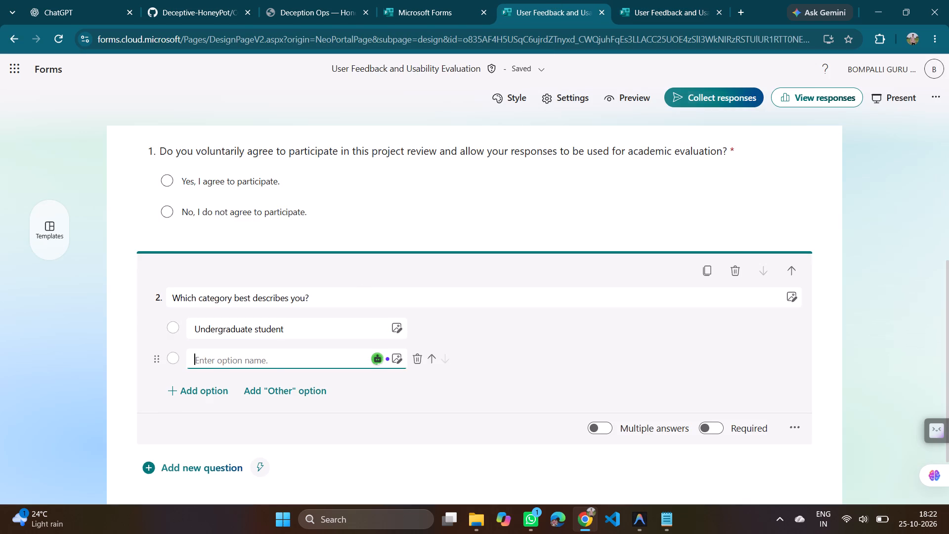
key("ctrl+v")
Add a third option to question 2 reading "Faculty member / Researcher", copied from the reference survey.
left_click(199, 390)
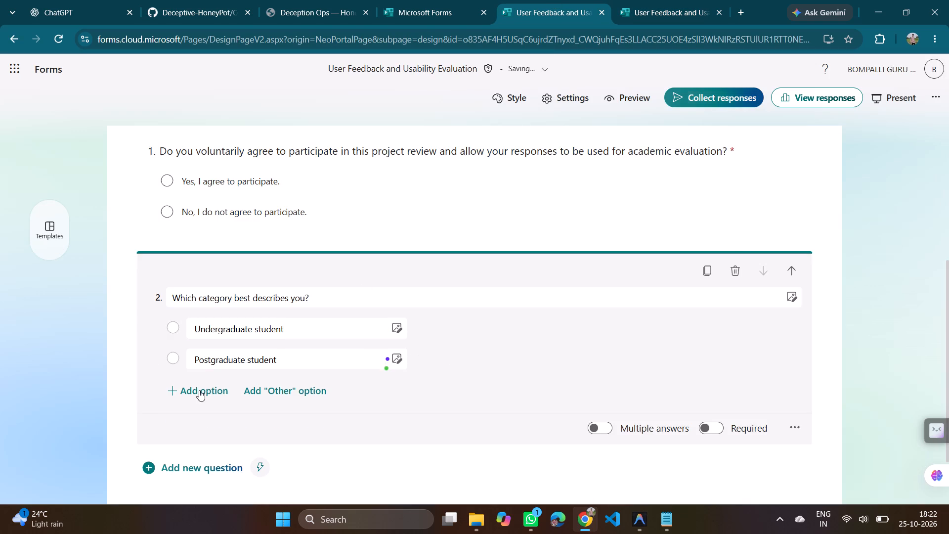
left_click(668, 0)
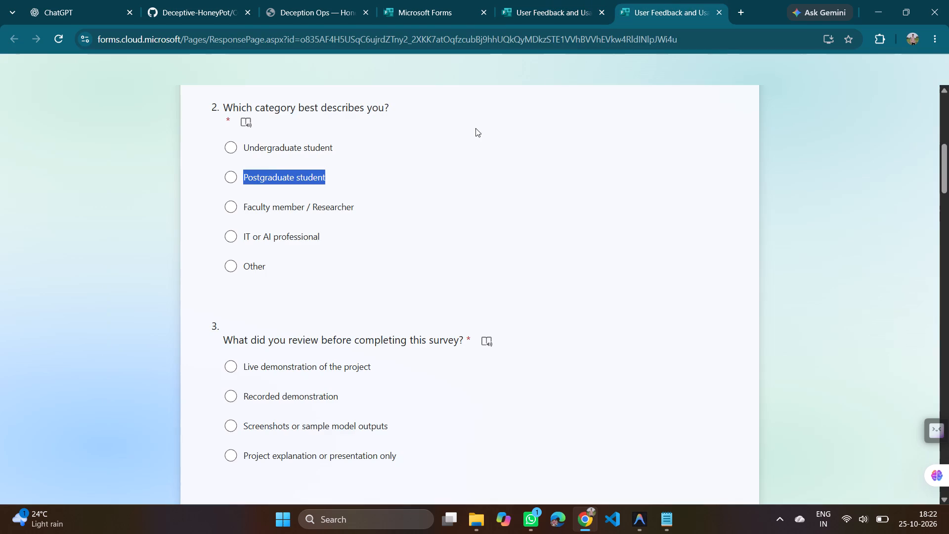
left_click_drag(354, 205, 245, 209)
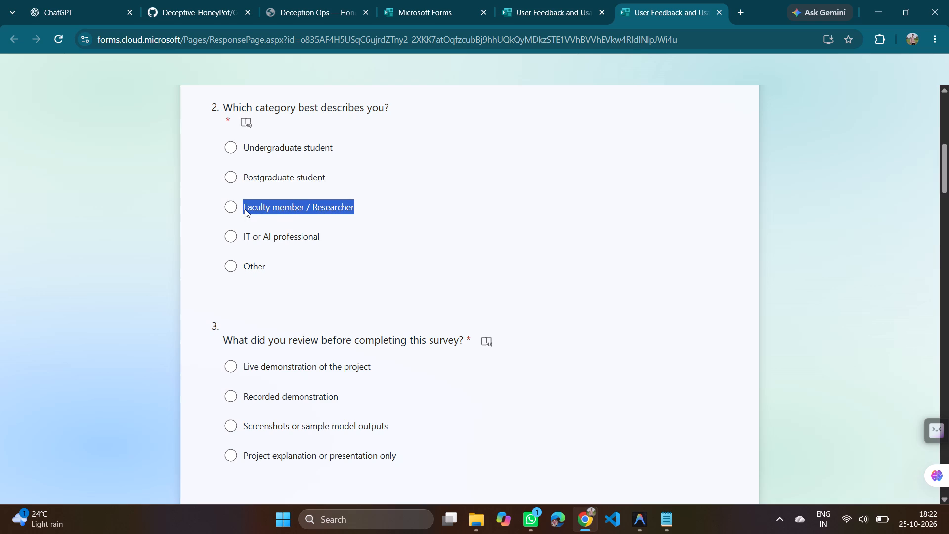
left_click_drag(245, 209, 243, 209)
key("ctrl+c")
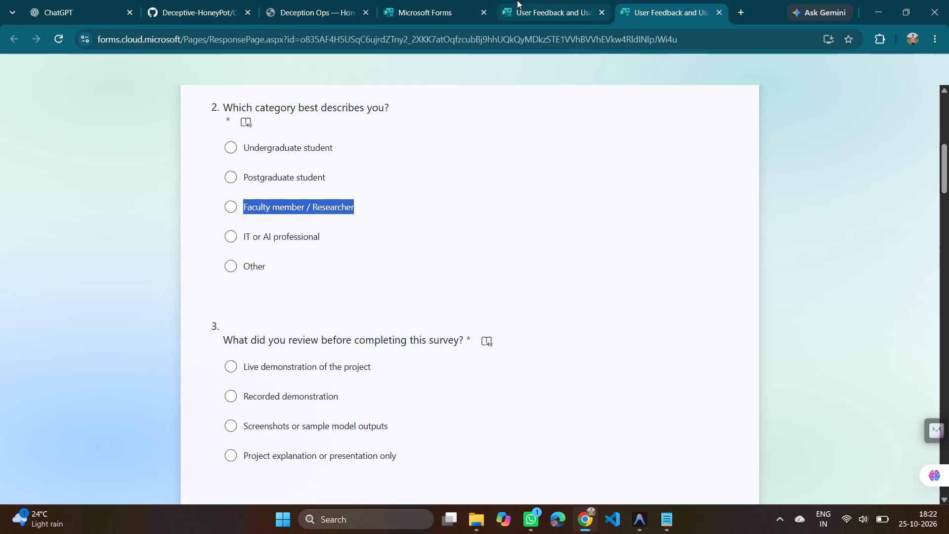
left_click(517, 0)
key("BackSpace")
key("ctrl+v")
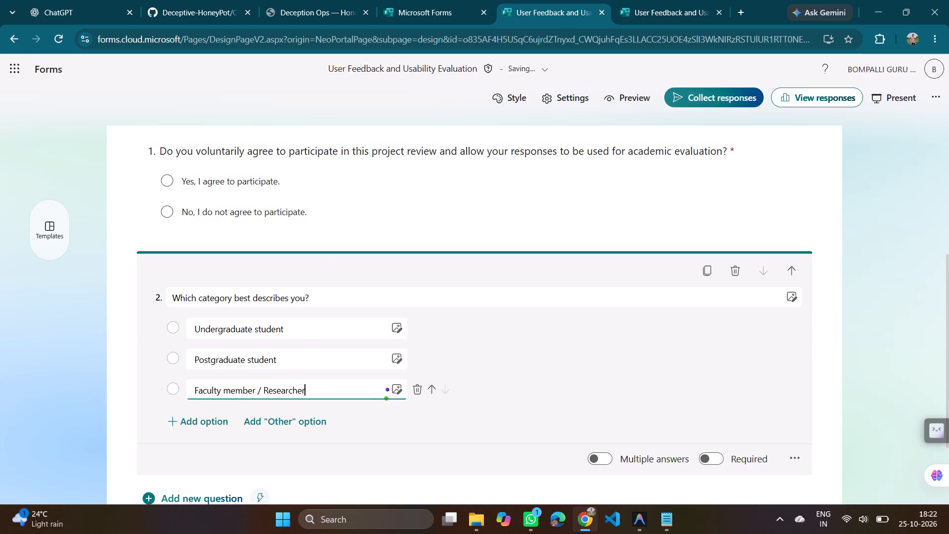
Add a fourth option to question 2 reading "IT or AI professional", copied from the reference survey.
left_click(627, 0)
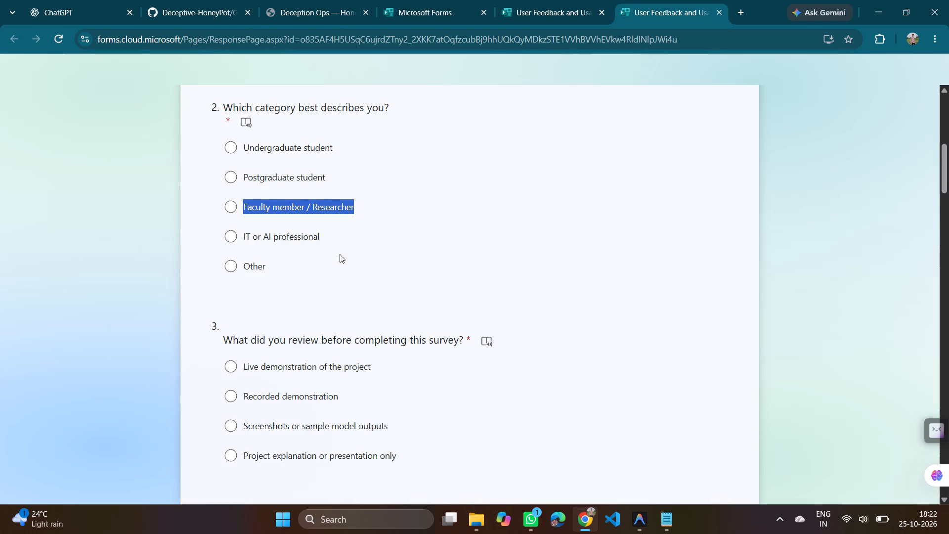
left_click_drag(320, 236, 243, 234)
key("ctrl+c")
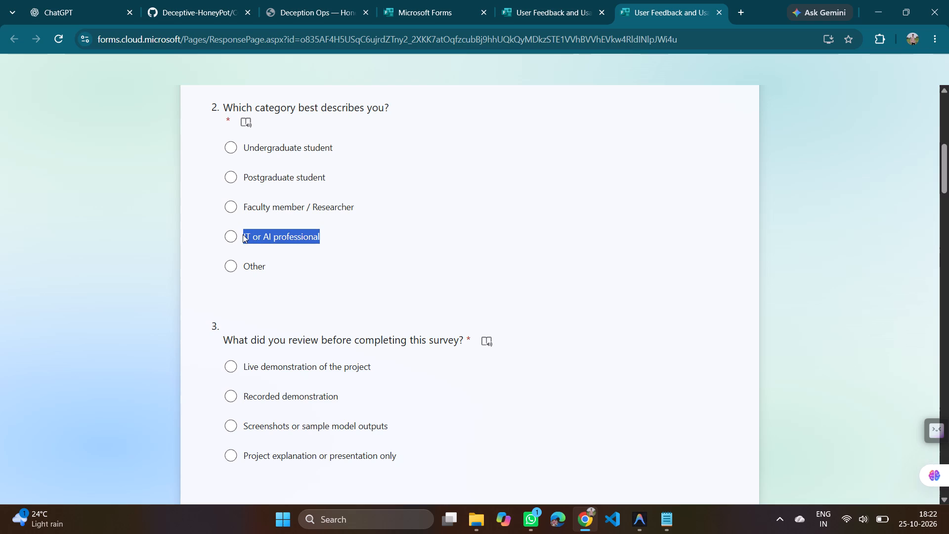
left_click(554, 0)
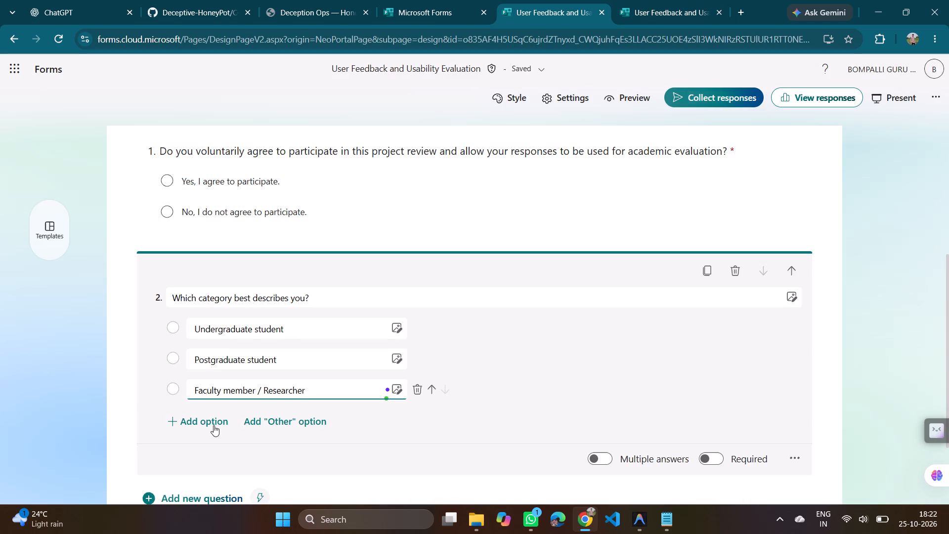
left_click(214, 425)
key("BackSpace")
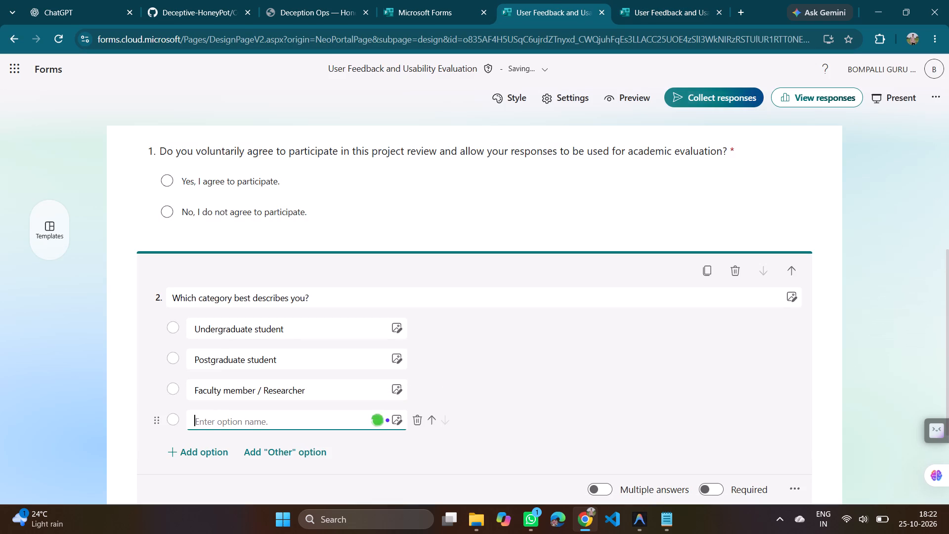
key("ctrl+v")
Add a fifth option to question 2 reading "Other", copied from the reference survey.
scroll(285, 412, "down", 1)
left_click(685, 0)
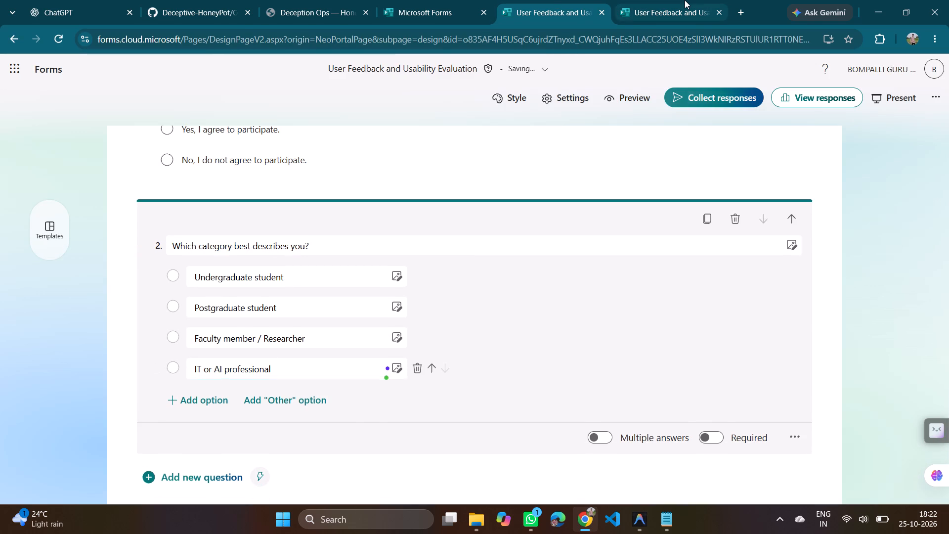
left_click_drag(266, 268, 251, 268)
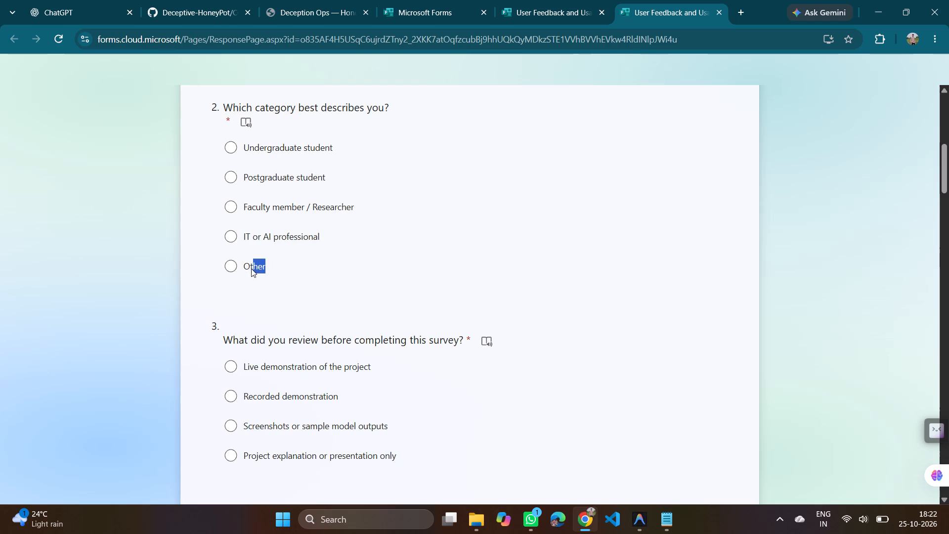
left_click_drag(251, 268, 244, 267)
key("ctrl+c")
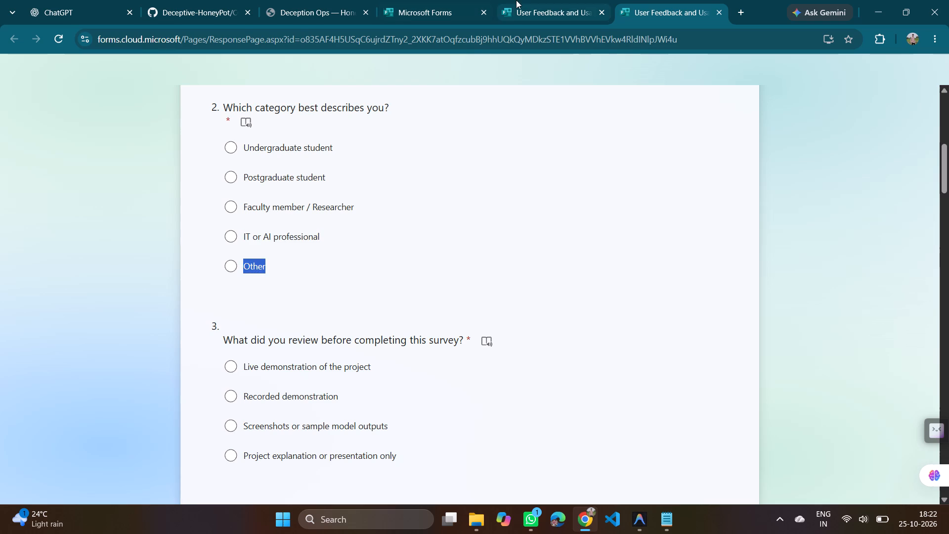
left_click(516, 0)
left_click(217, 398)
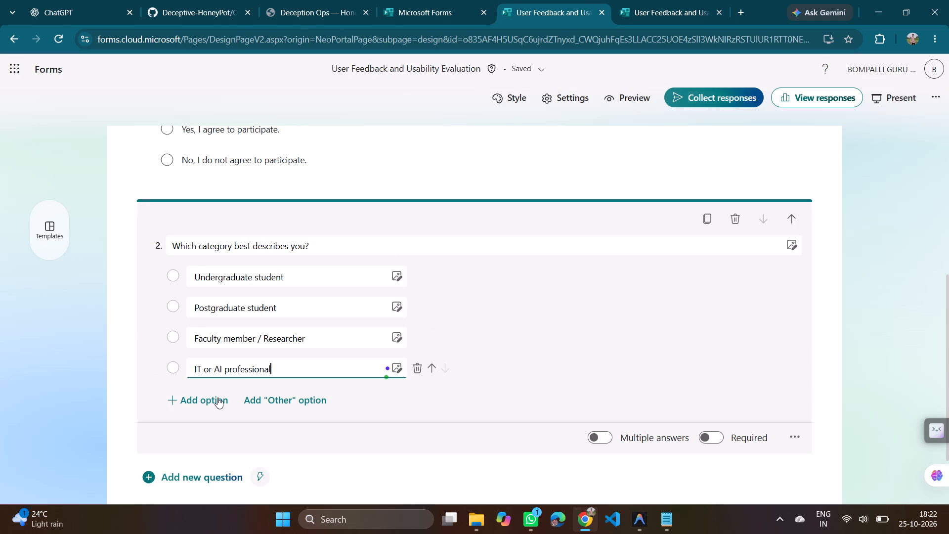
key("BackSpace")
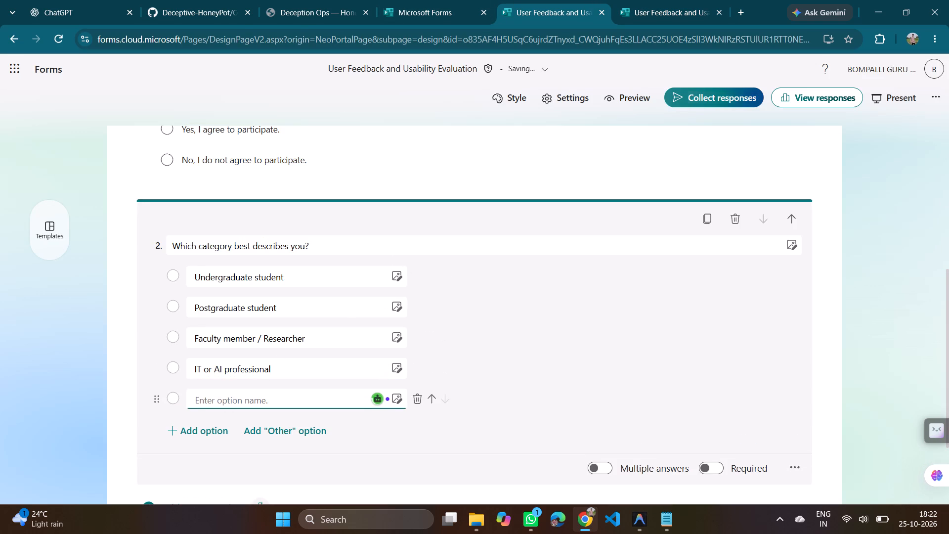
key("ctrl+v")
Make question 2, "Which category best describes you?", a required question.
scroll(265, 389, "down", 2)
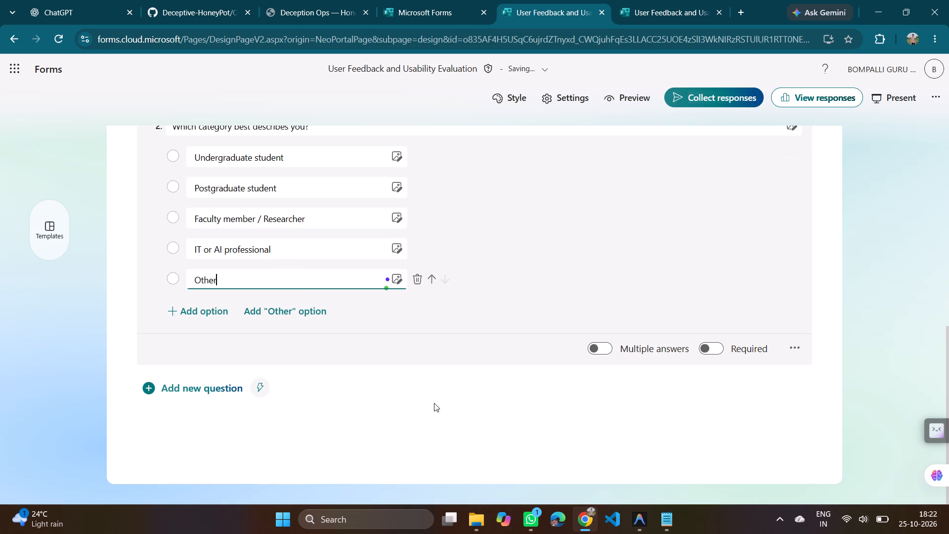
left_click(215, 386)
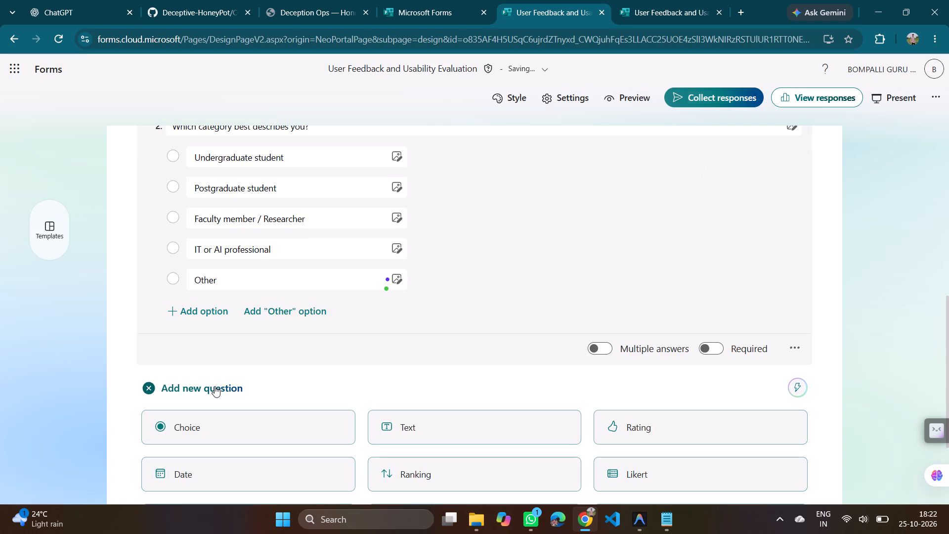
left_click(680, 225)
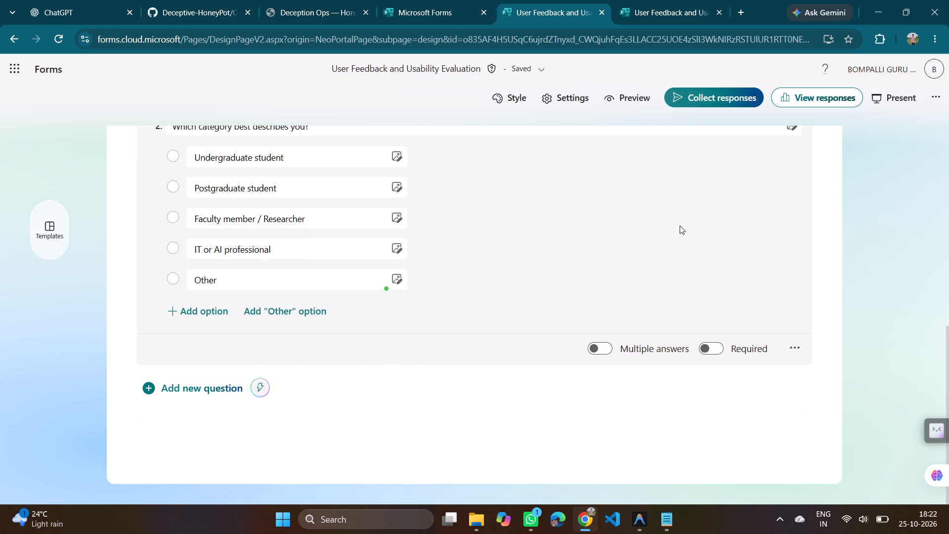
left_click(713, 346)
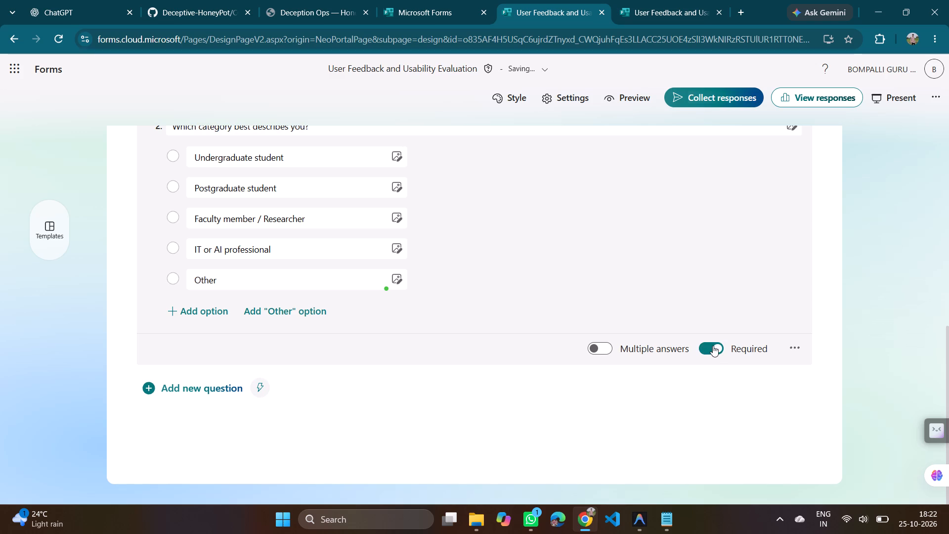
scroll(657, 259, "up", 2)
scroll(657, 259, "down", 1)
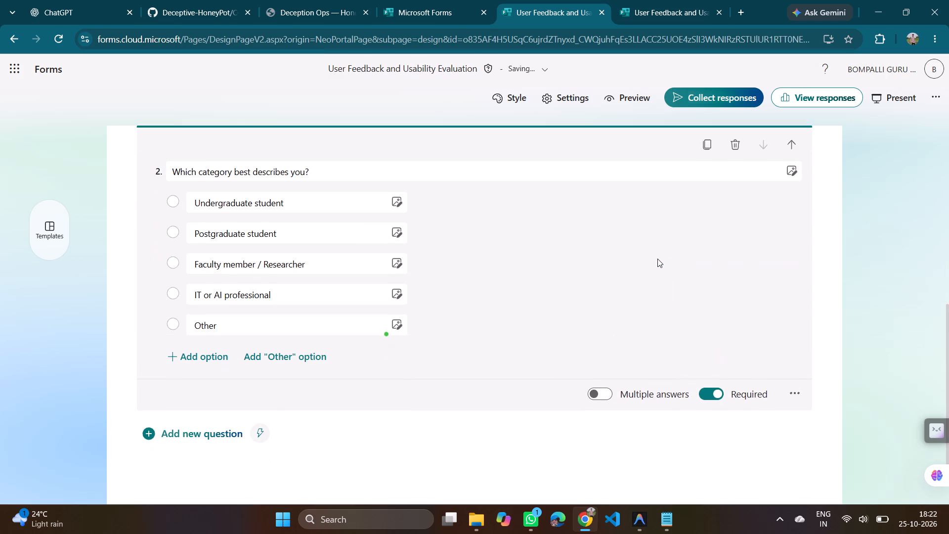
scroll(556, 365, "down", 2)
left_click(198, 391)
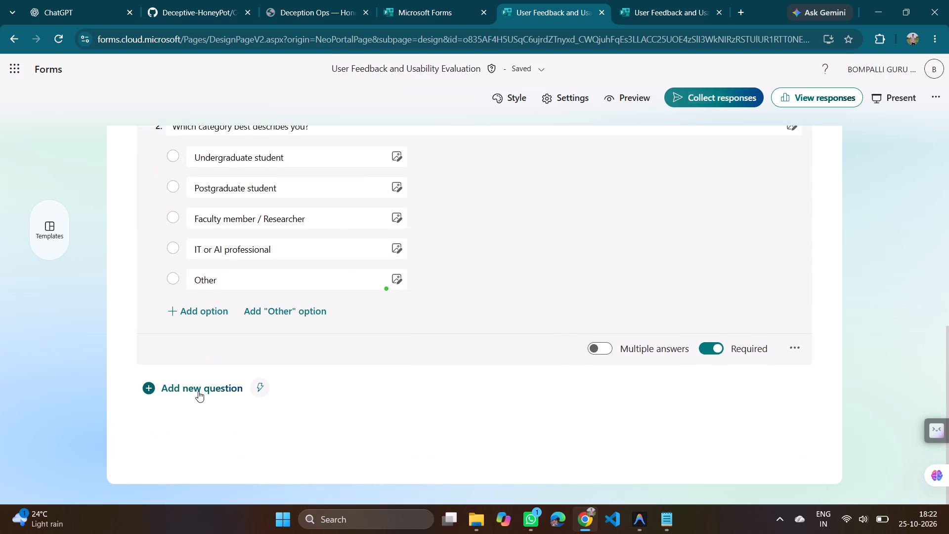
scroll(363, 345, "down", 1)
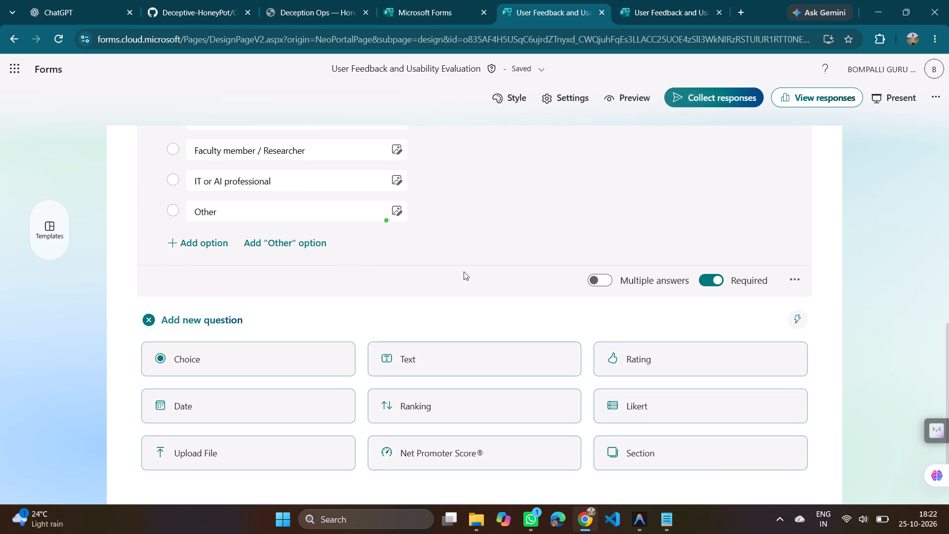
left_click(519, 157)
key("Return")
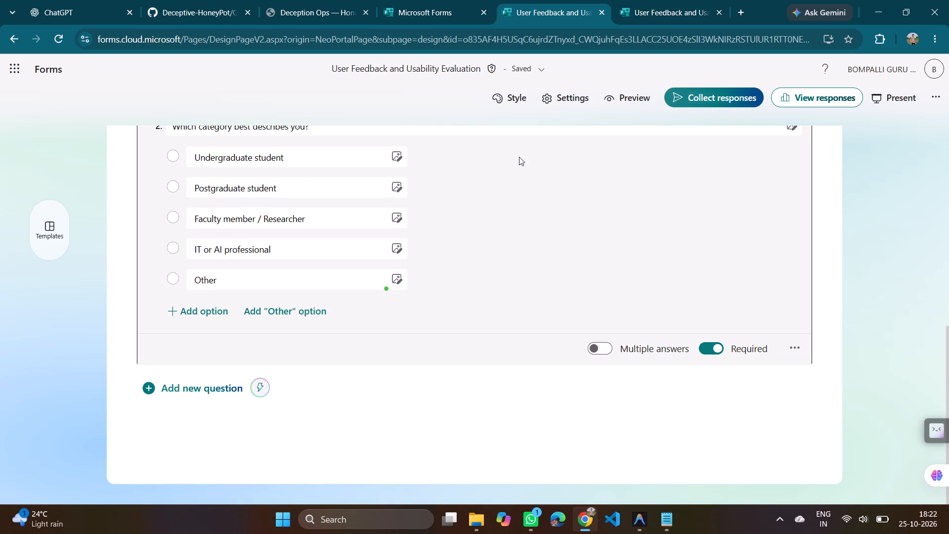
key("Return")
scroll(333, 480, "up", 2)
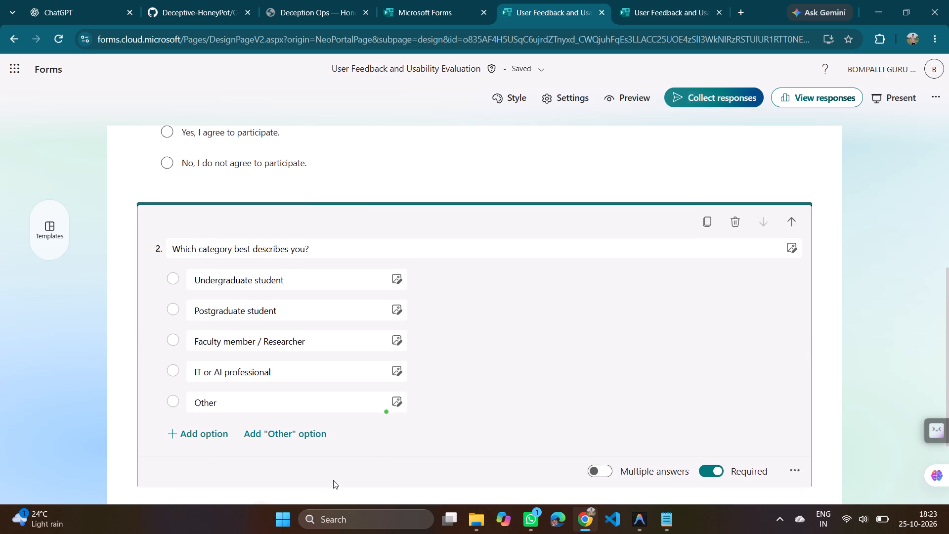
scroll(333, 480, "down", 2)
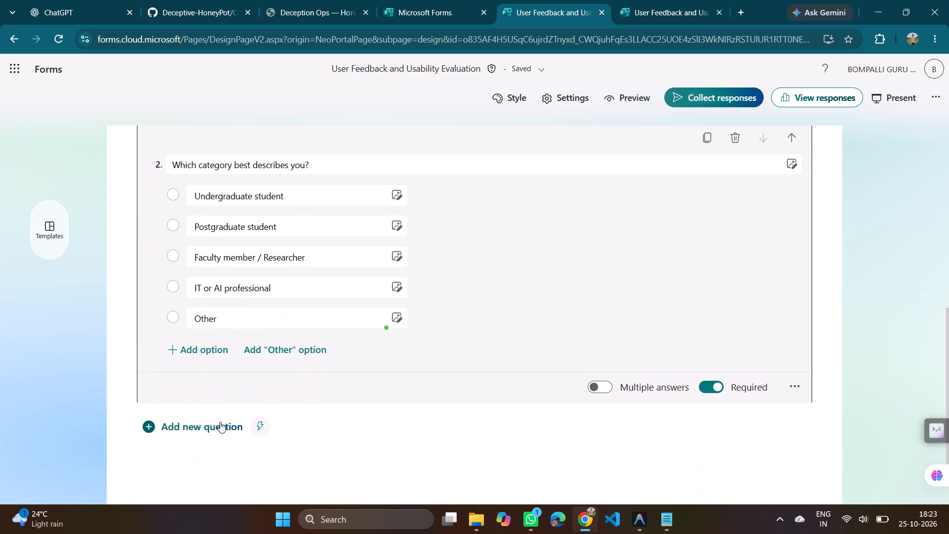
Check the format of question 3 in the reference survey and add a Choice question as question 3 of the new form.
left_click(209, 422)
scroll(331, 393, "down", 2)
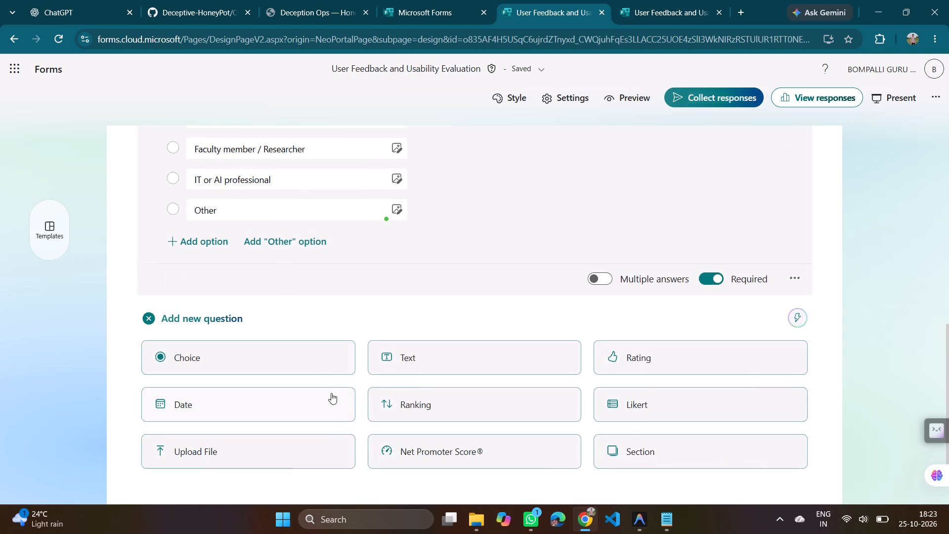
left_click(654, 0)
scroll(503, 248, "down", 1)
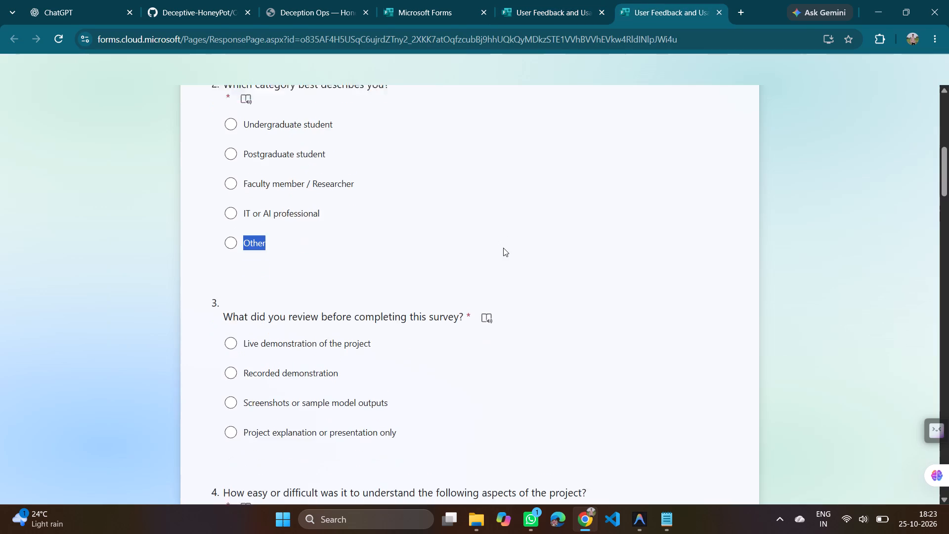
scroll(503, 248, "down", 2)
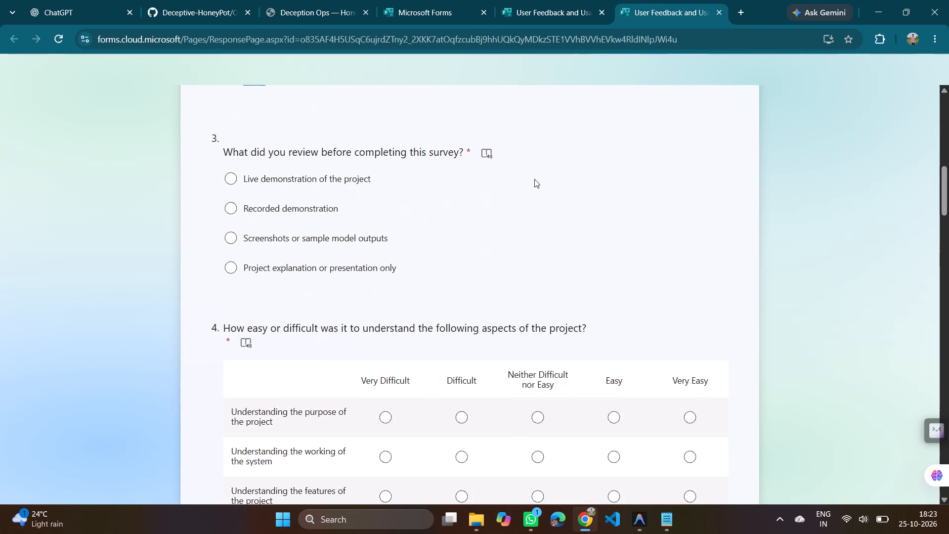
left_click(546, 0)
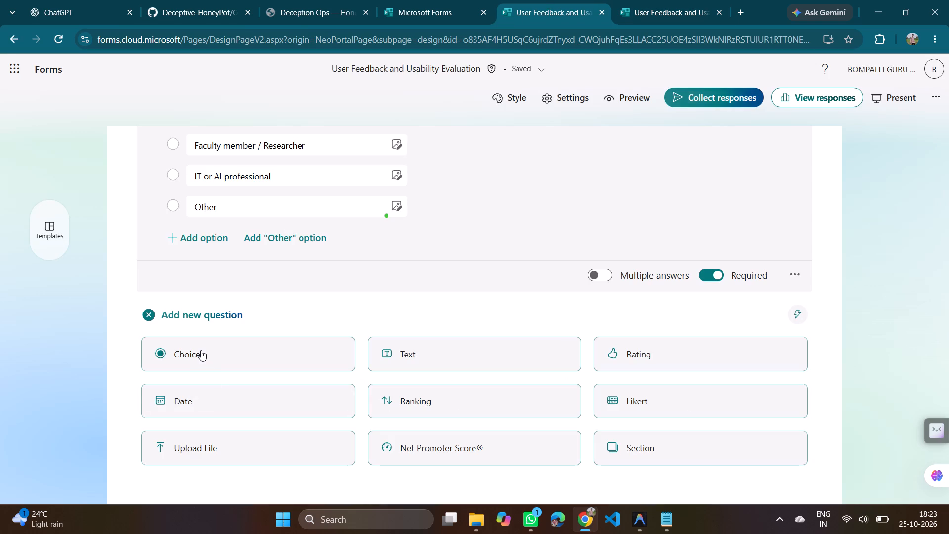
left_click(201, 350)
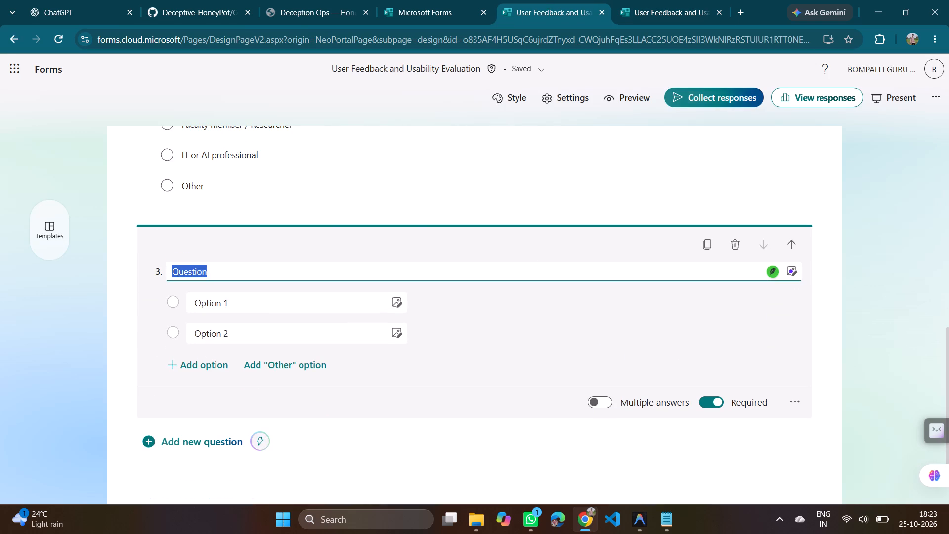
scroll(327, 266, "up", 2)
scroll(327, 266, "down", 2)
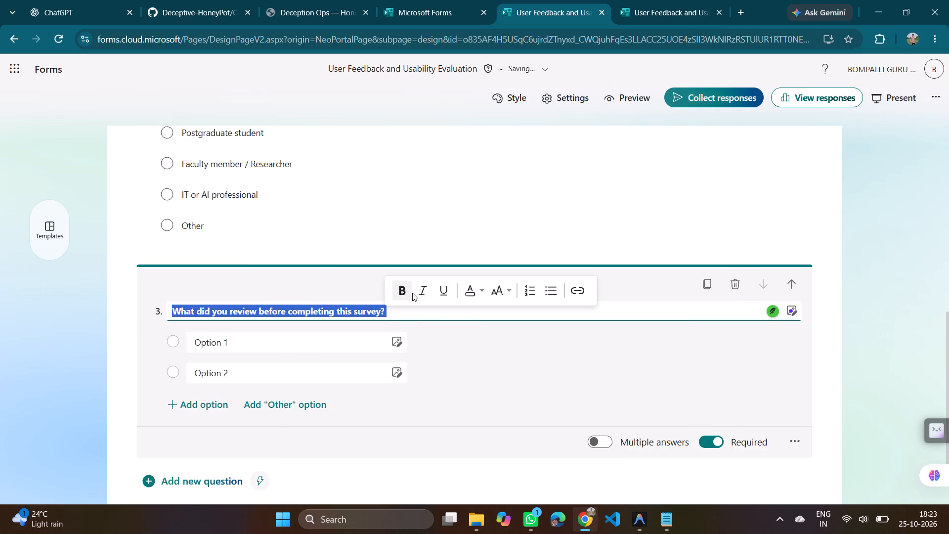
left_click(406, 289)
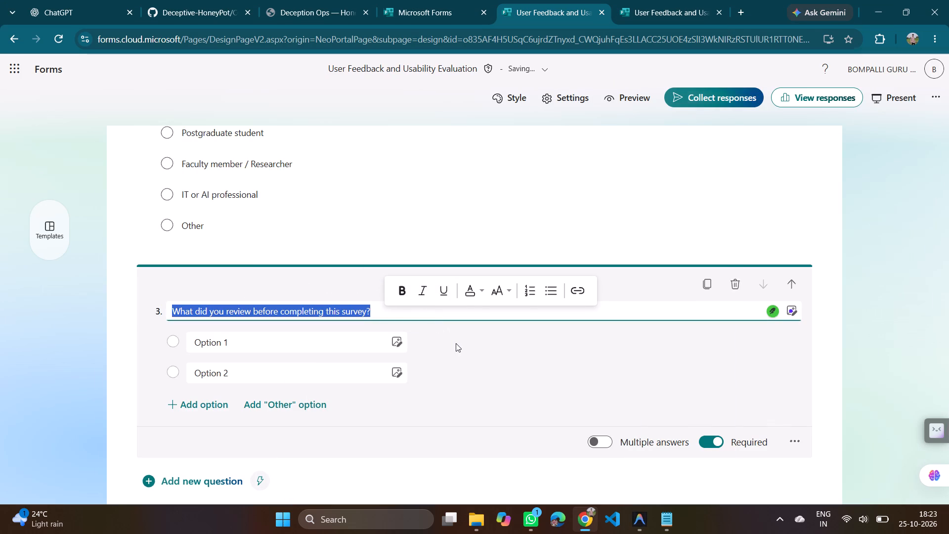
left_click(456, 343)
Copy "Live demonstration of the project" from the reference survey and use it as the first option of question 3.
left_click(609, 0)
left_click(631, 0)
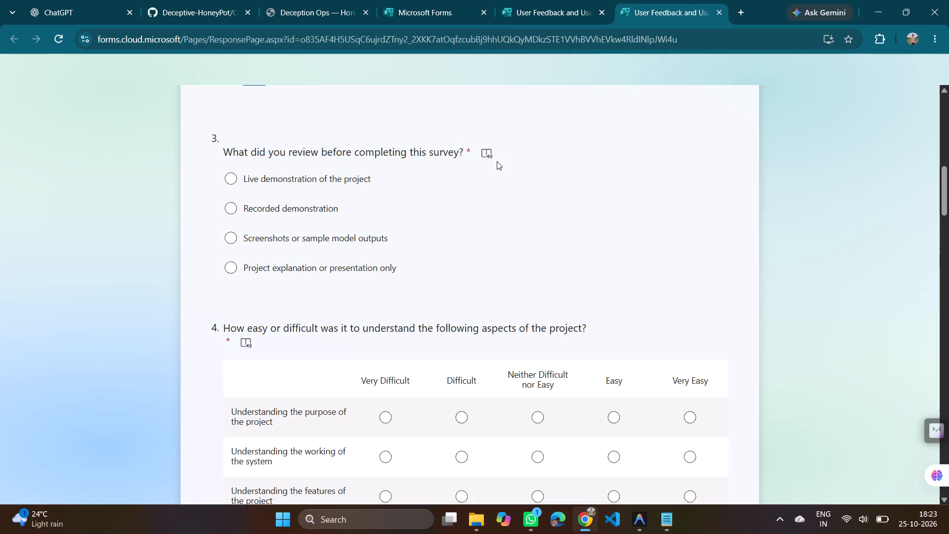
left_click_drag(378, 179, 258, 170)
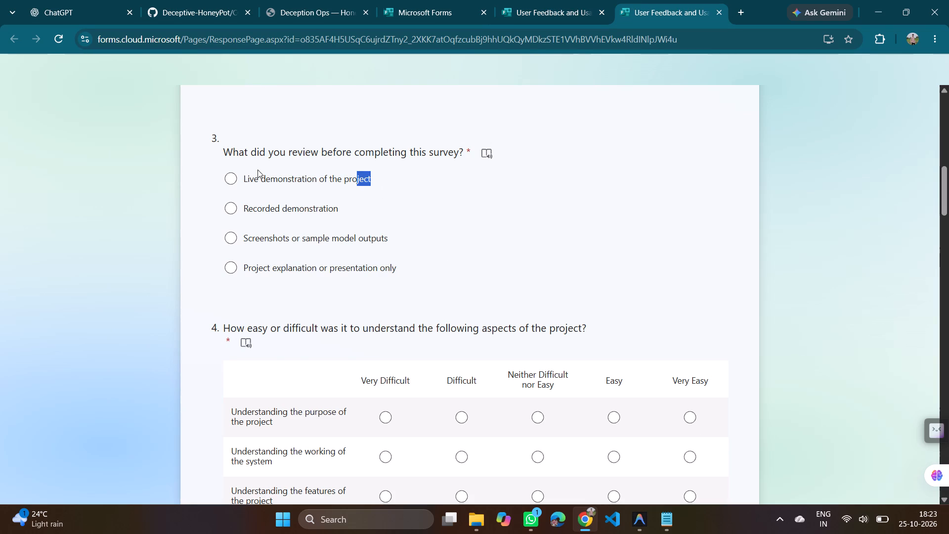
left_click_drag(258, 170, 251, 171)
key("ctrl+c")
left_click(564, 0)
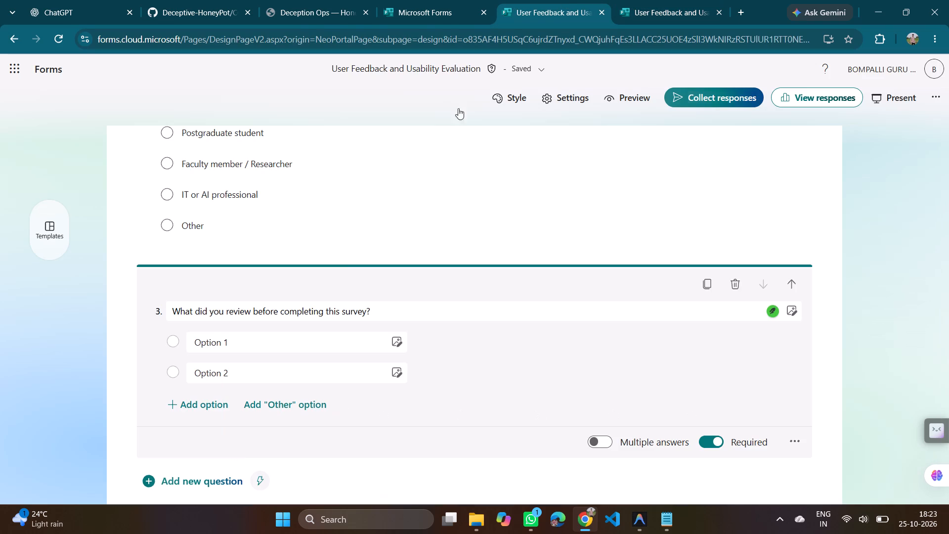
left_click(228, 348)
key("BackSpace")
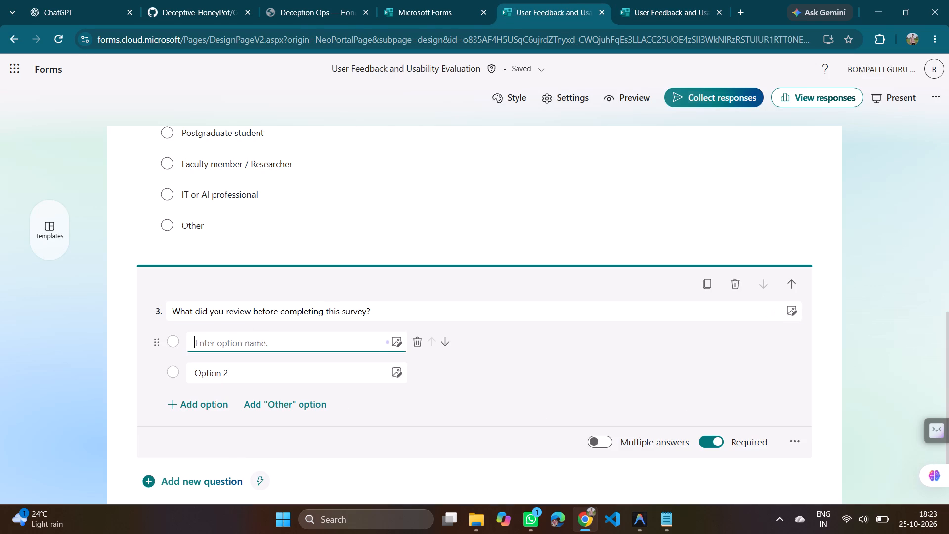
key("ctrl+v")
Replace the second option of question 3 with "Recorded demonstration", copied from the reference survey.
left_click(252, 365)
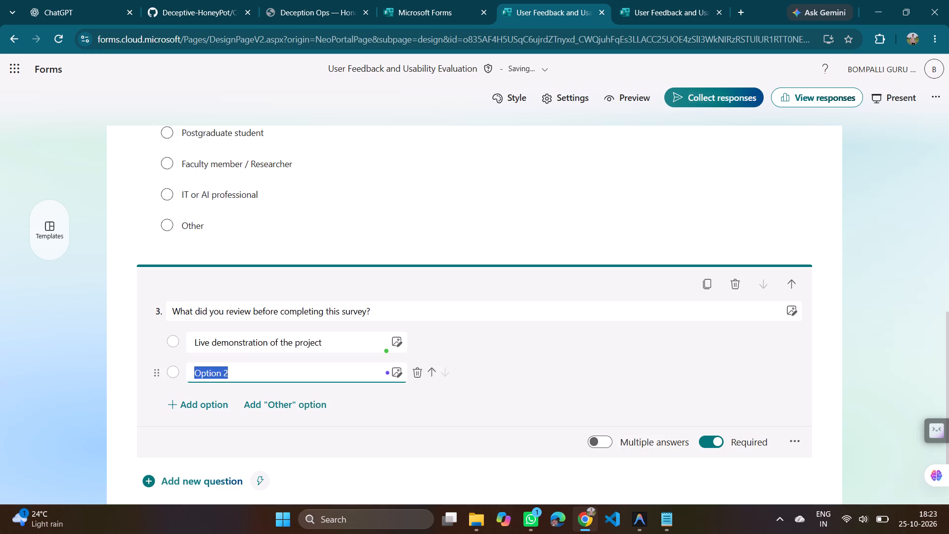
key("BackSpace")
left_click(652, 0)
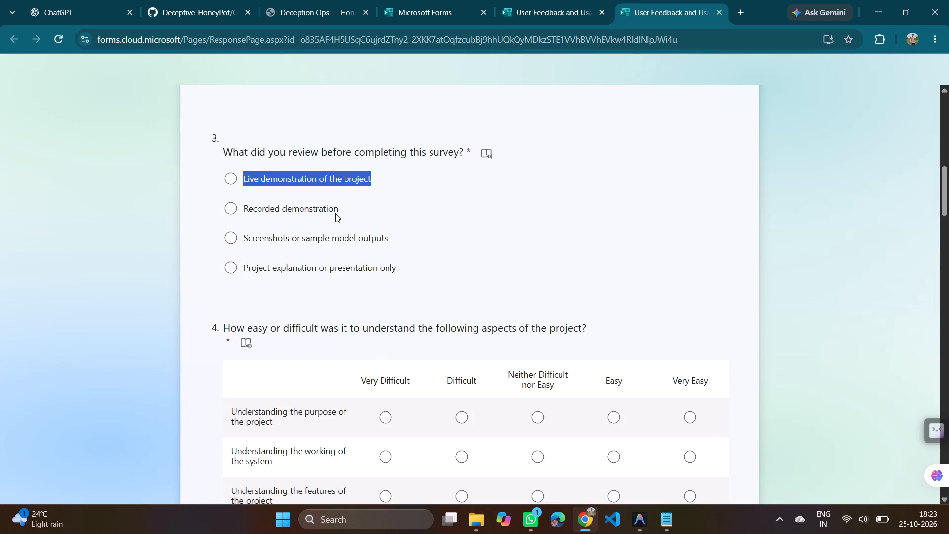
left_click_drag(349, 209, 241, 206)
key("ctrl+c")
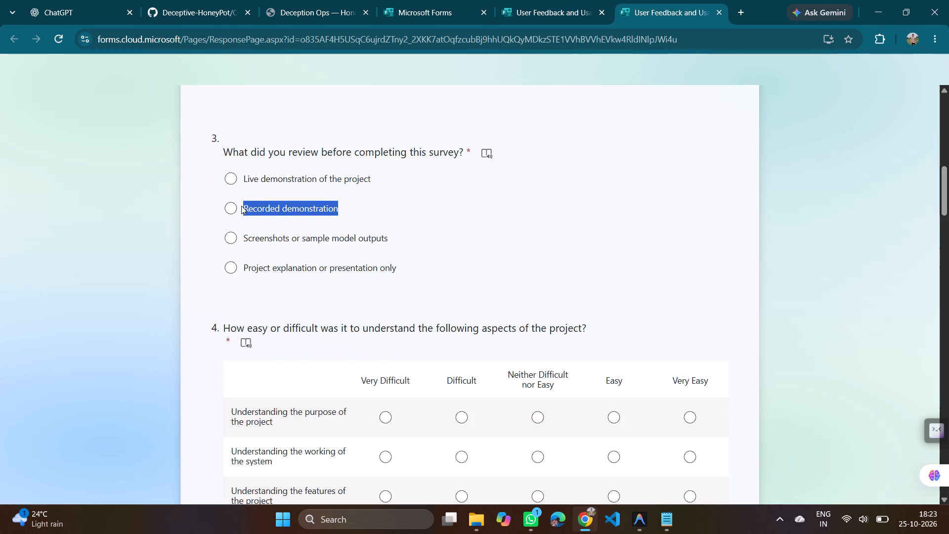
left_click(565, 0)
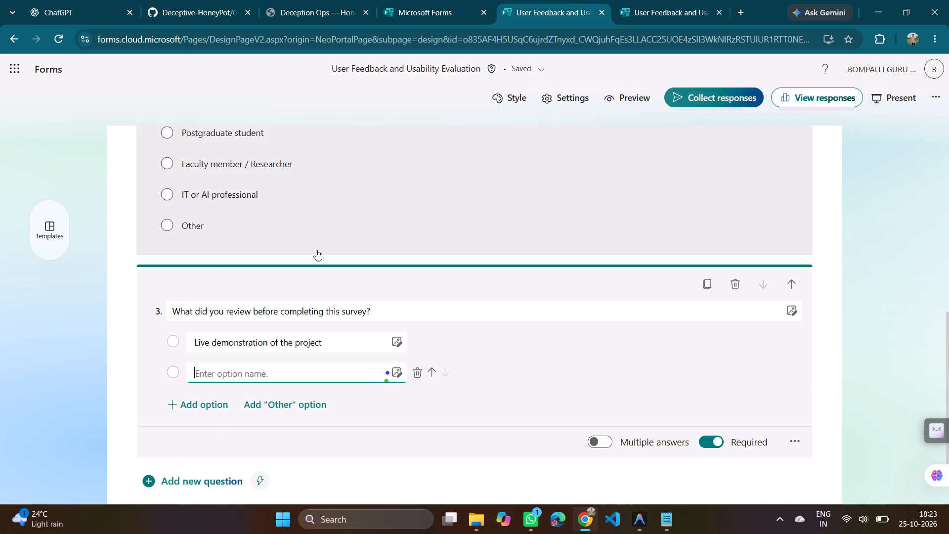
key("ctrl+v")
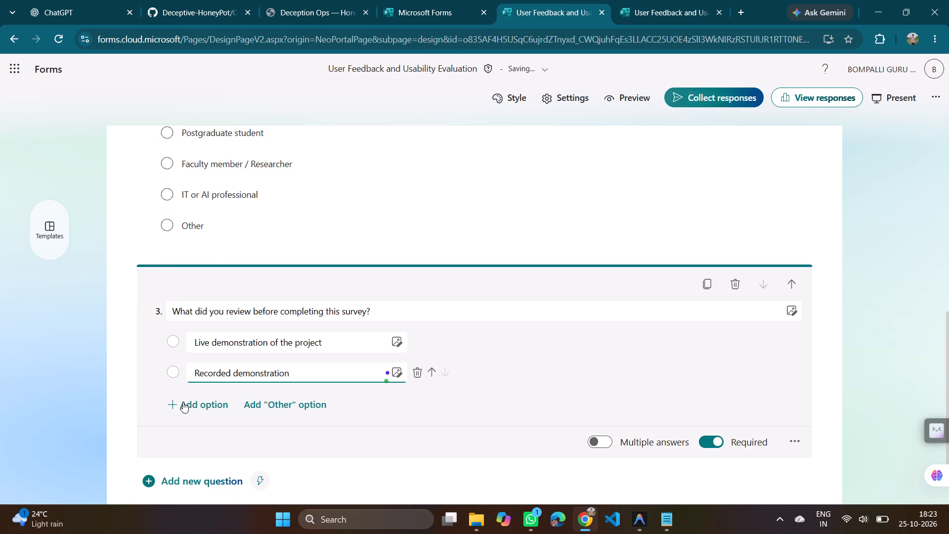
Add a third option to question 3 reading "Screenshots or sample model outputs", copied from the reference survey.
left_click(183, 402)
scroll(342, 338, "down", 1)
key("BackSpace")
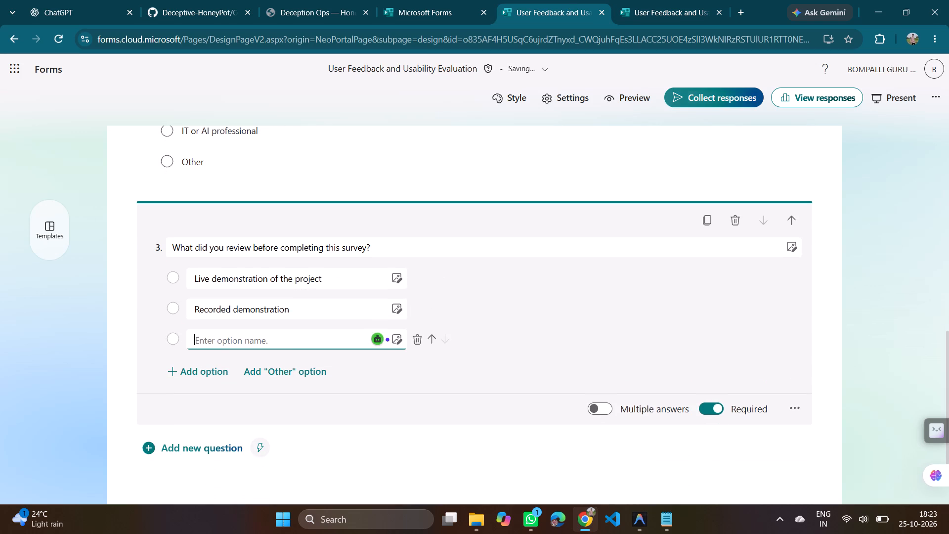
left_click(633, 0)
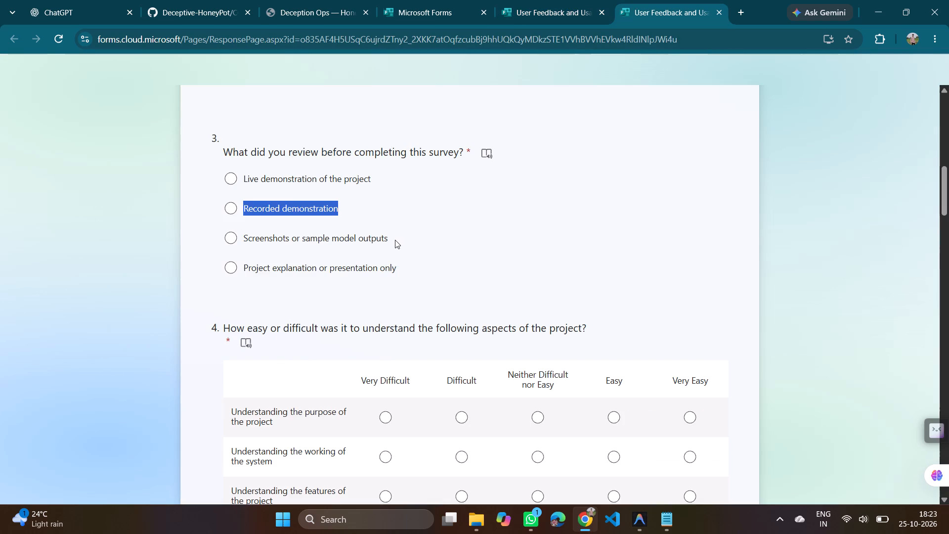
left_click_drag(395, 240, 243, 238)
key("ctrl+c")
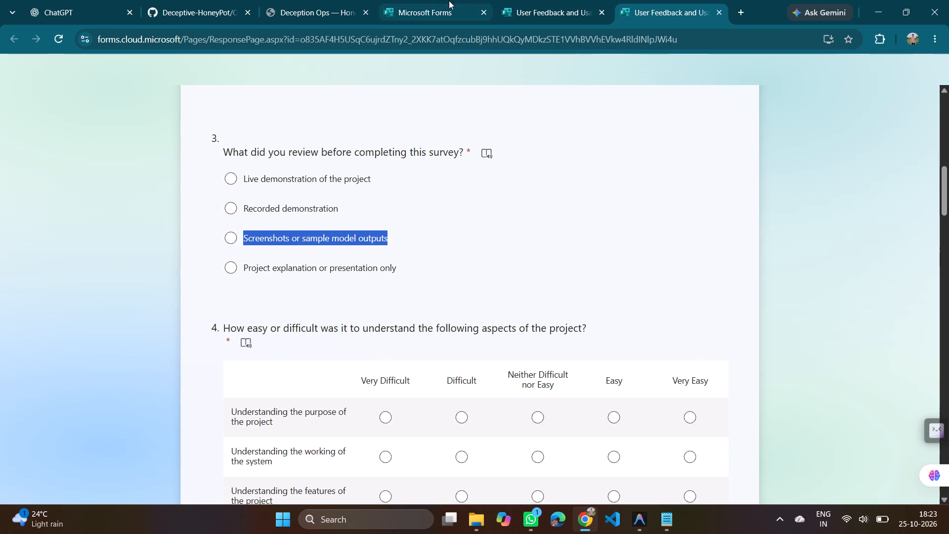
left_click(525, 0)
key("ctrl+v")
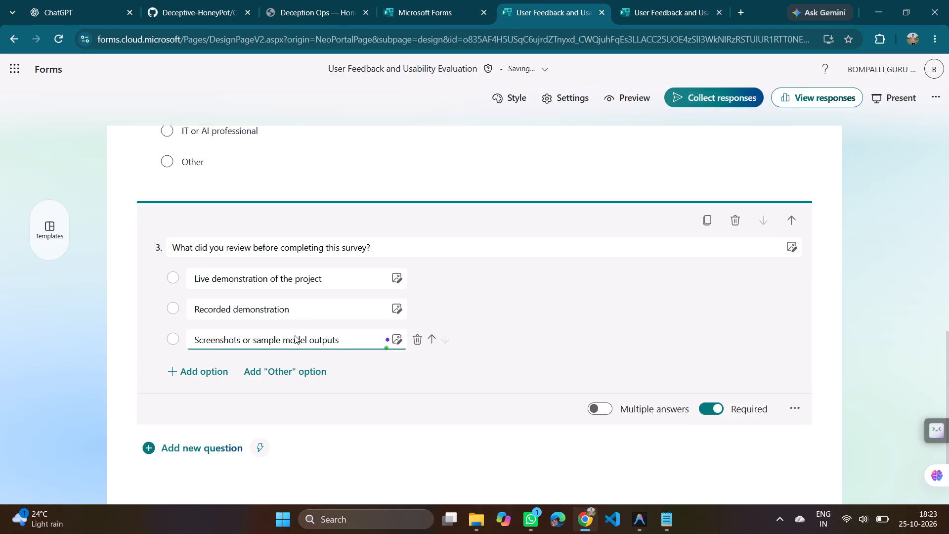
Add a fourth option to question 3 reading "Project explanation or presentation only", copied from the reference survey.
left_click(202, 370)
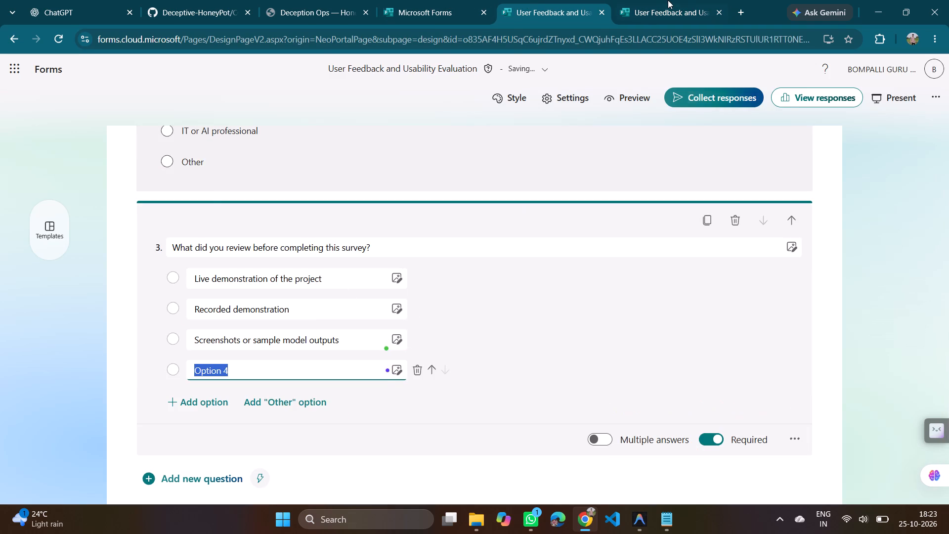
left_click(667, 0)
left_click_drag(404, 270, 322, 265)
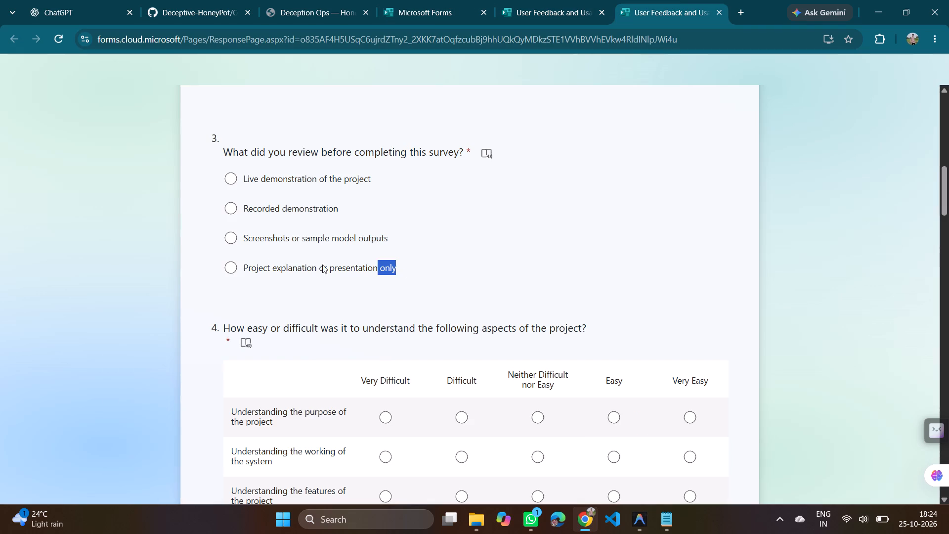
left_click_drag(322, 265, 242, 269)
key("ctrl+c")
scroll(335, 155, "down", 1)
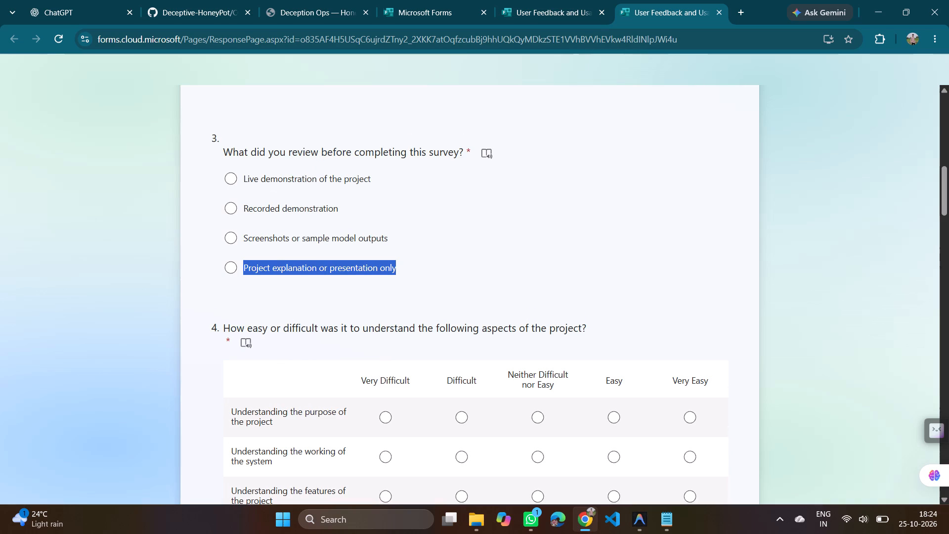
scroll(335, 155, "down", 1)
left_click(557, 5)
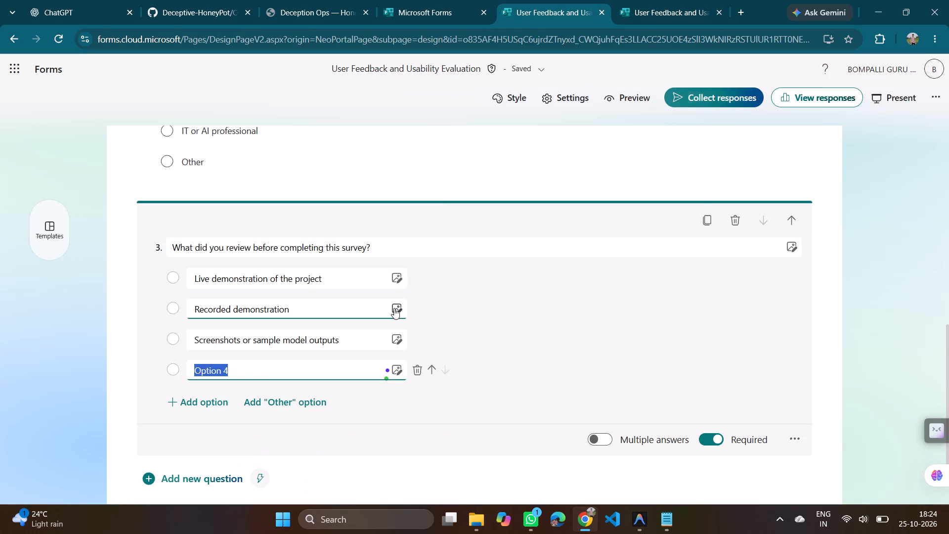
key("BackSpace")
key("ctrl+v")
scroll(394, 308, "down", 3)
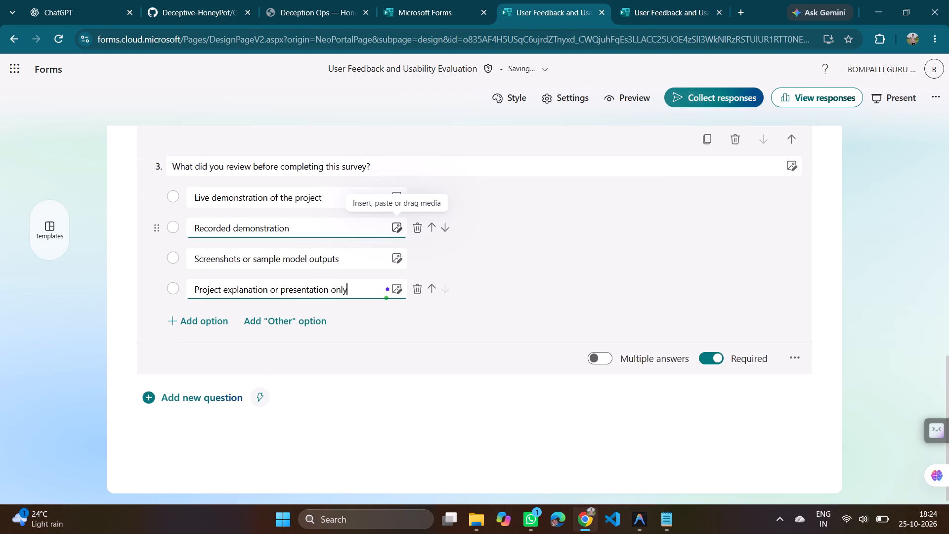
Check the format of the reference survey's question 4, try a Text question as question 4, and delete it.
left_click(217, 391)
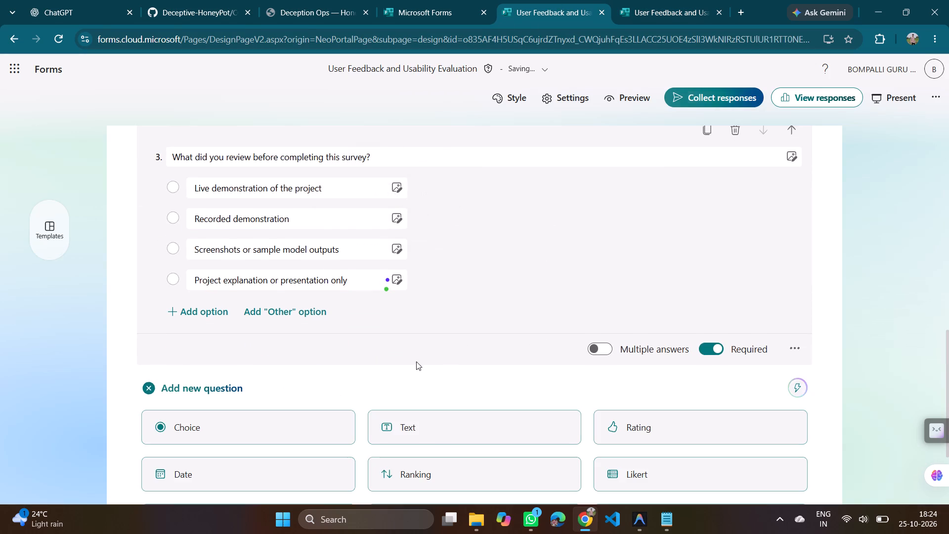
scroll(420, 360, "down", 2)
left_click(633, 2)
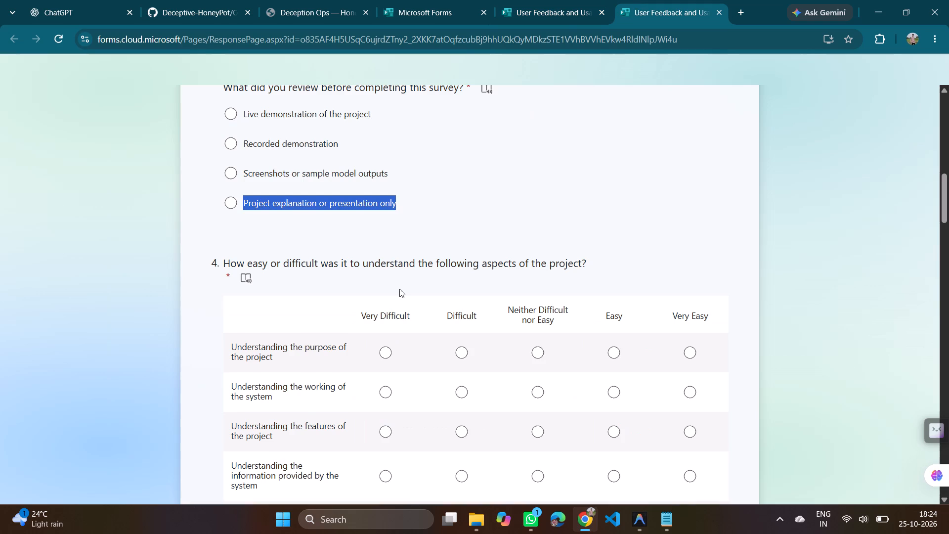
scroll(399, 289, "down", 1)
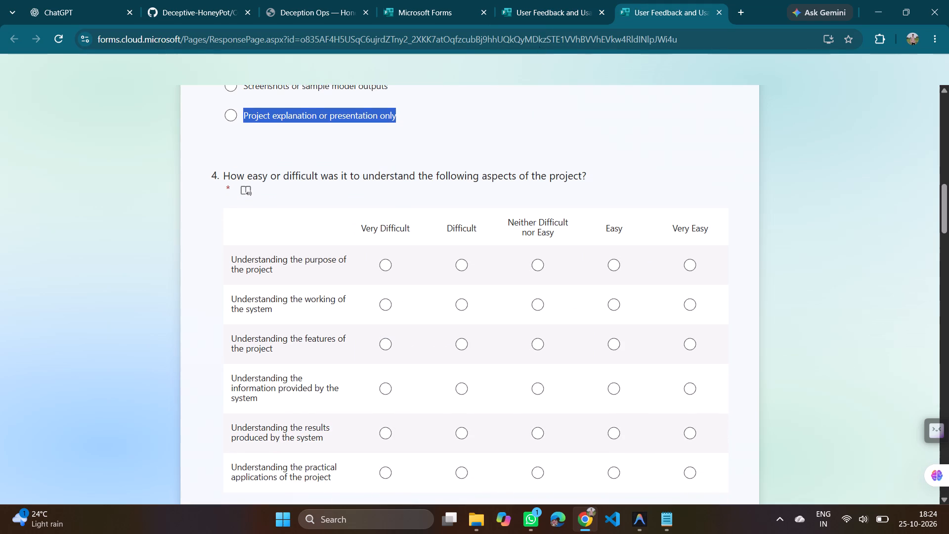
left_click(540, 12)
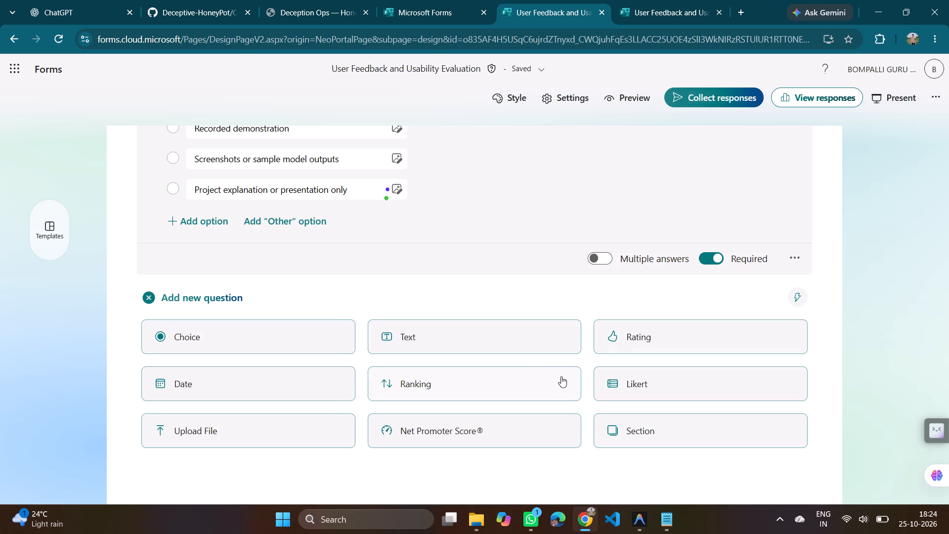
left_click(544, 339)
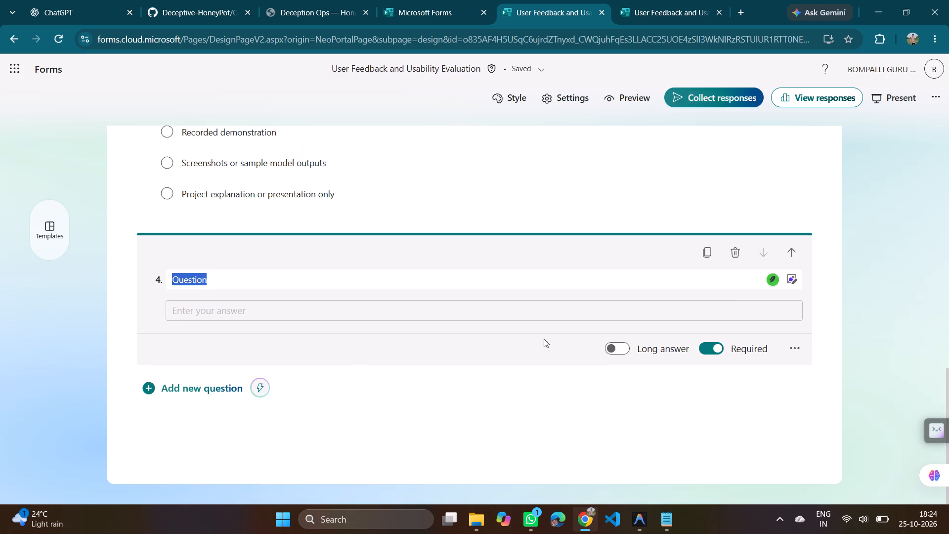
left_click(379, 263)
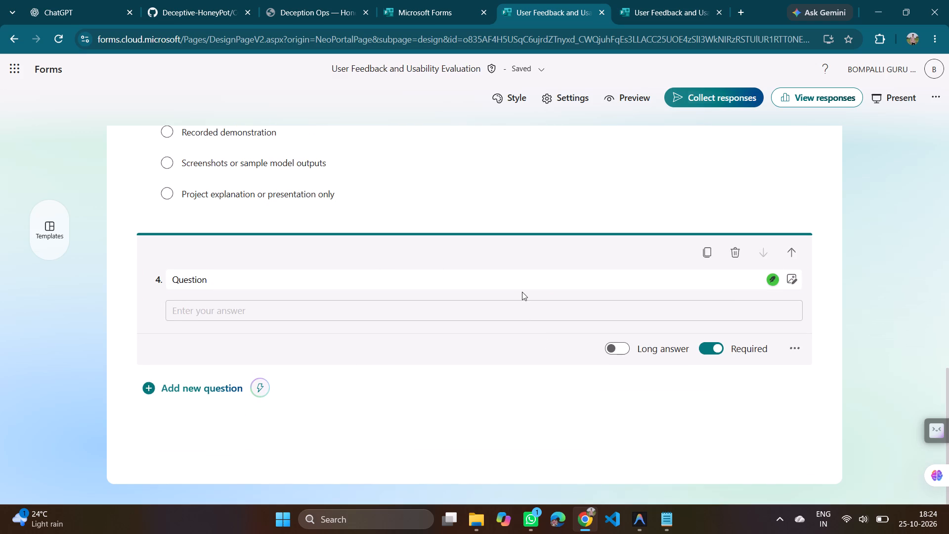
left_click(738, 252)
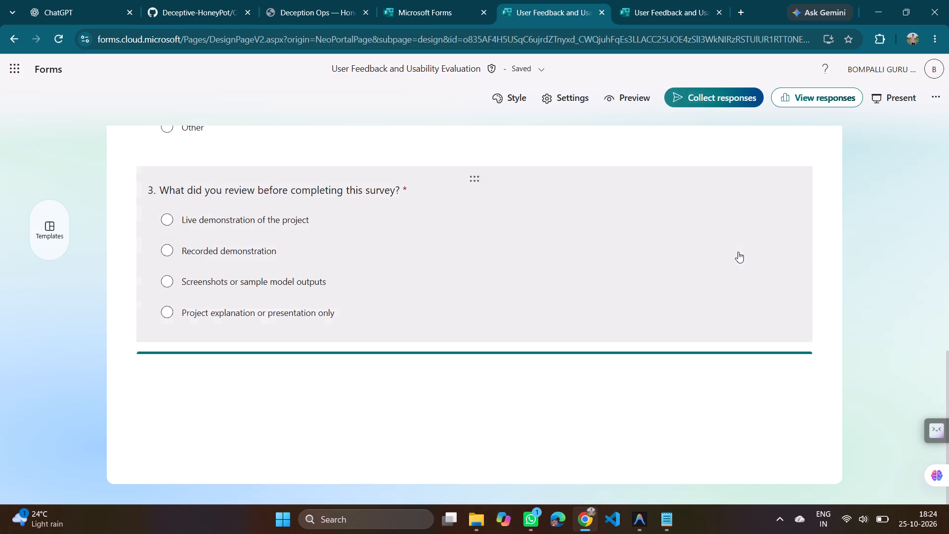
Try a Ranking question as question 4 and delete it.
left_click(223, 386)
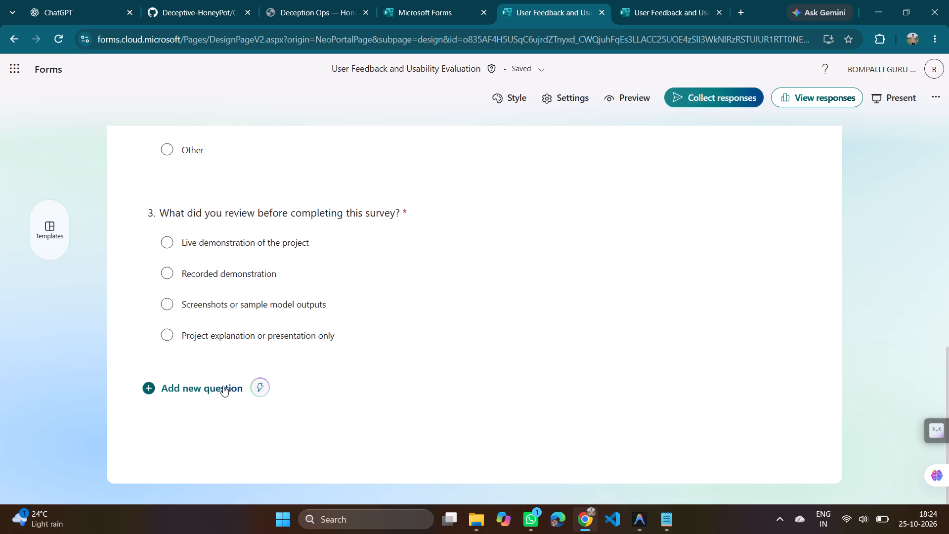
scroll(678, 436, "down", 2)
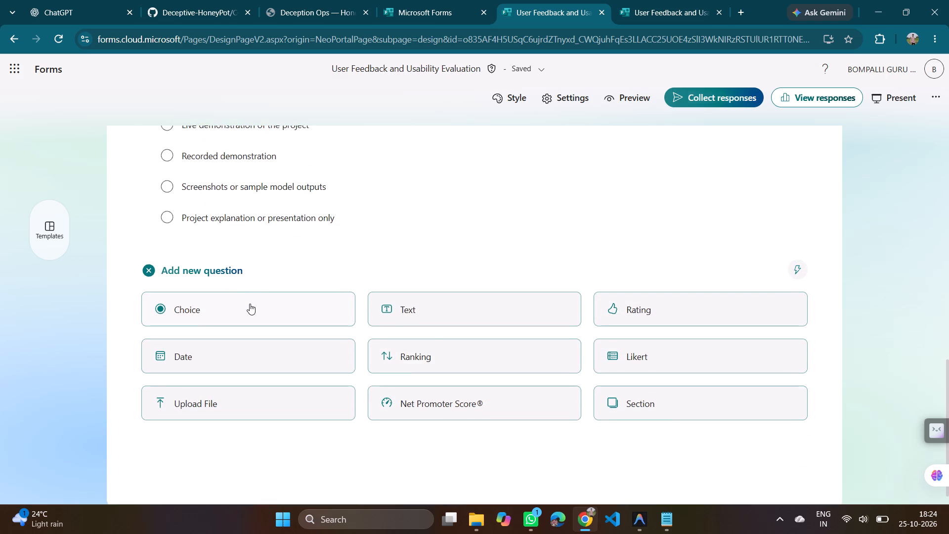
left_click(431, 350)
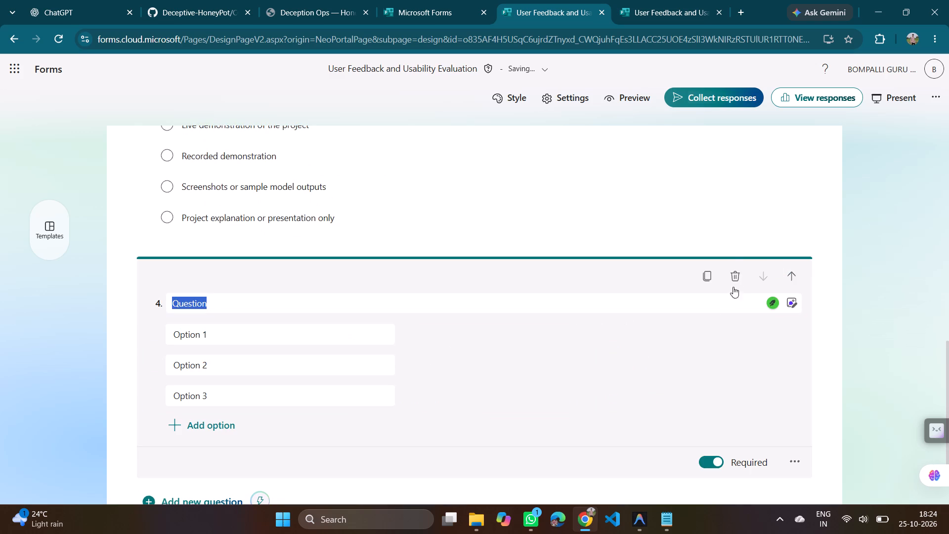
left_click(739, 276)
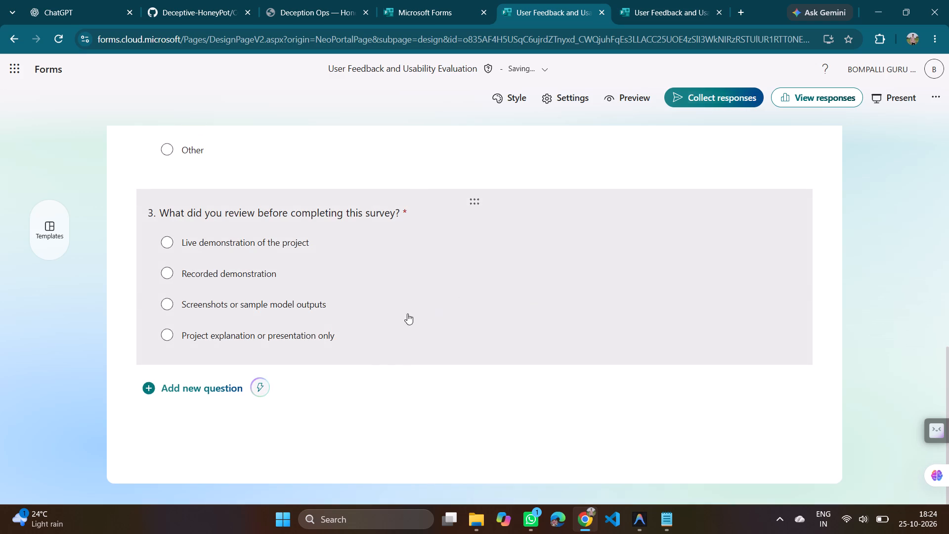
Add a new section after question 3, leaving its title and subtitle at their defaults.
left_click(217, 393)
scroll(506, 418, "down", 1)
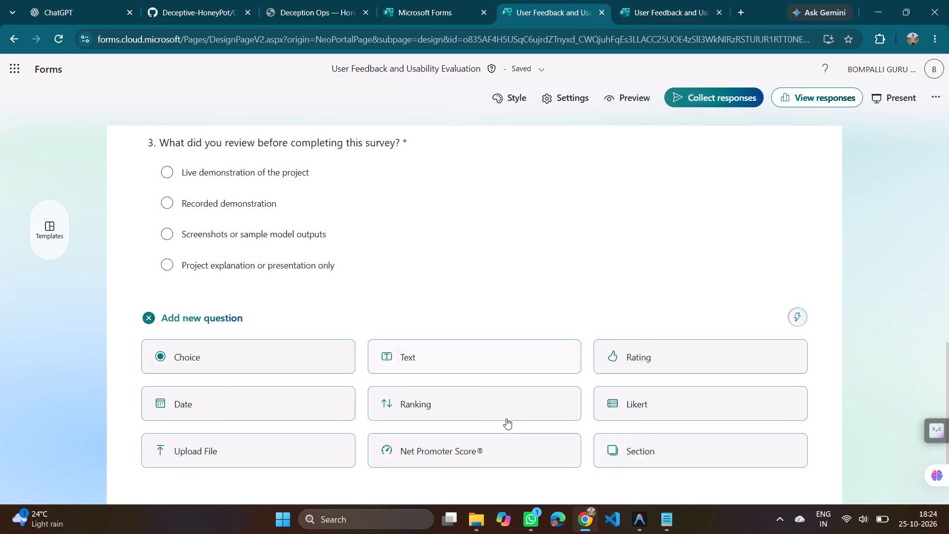
scroll(506, 418, "down", 1)
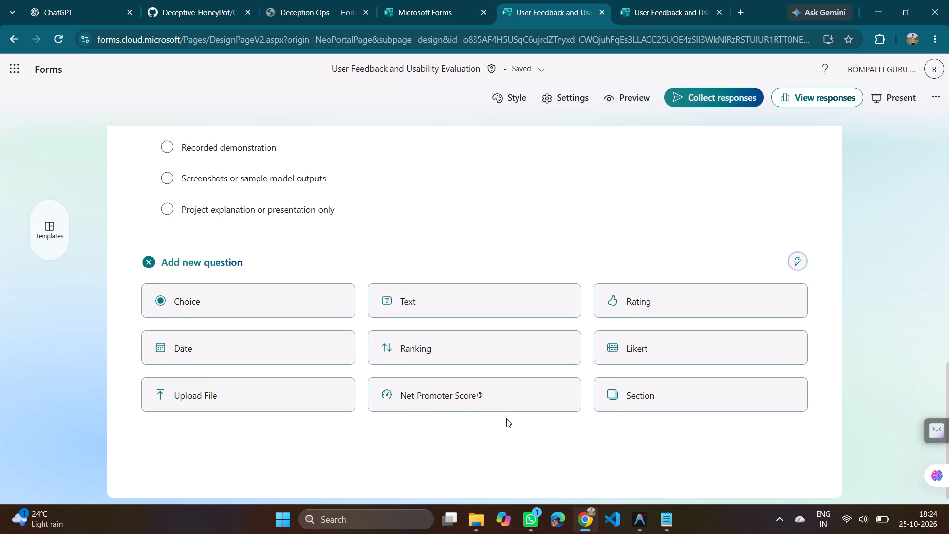
left_click(635, 395)
left_click(654, 338)
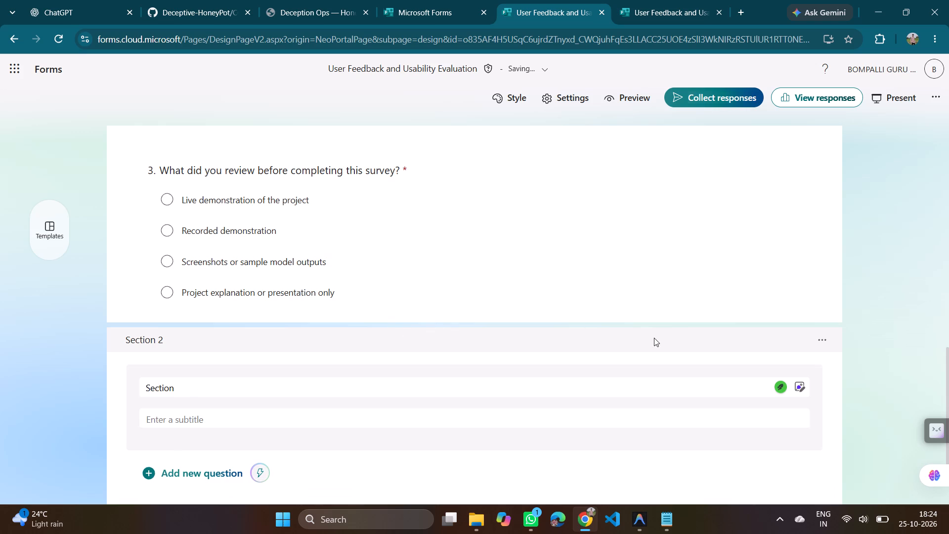
left_click(680, 367)
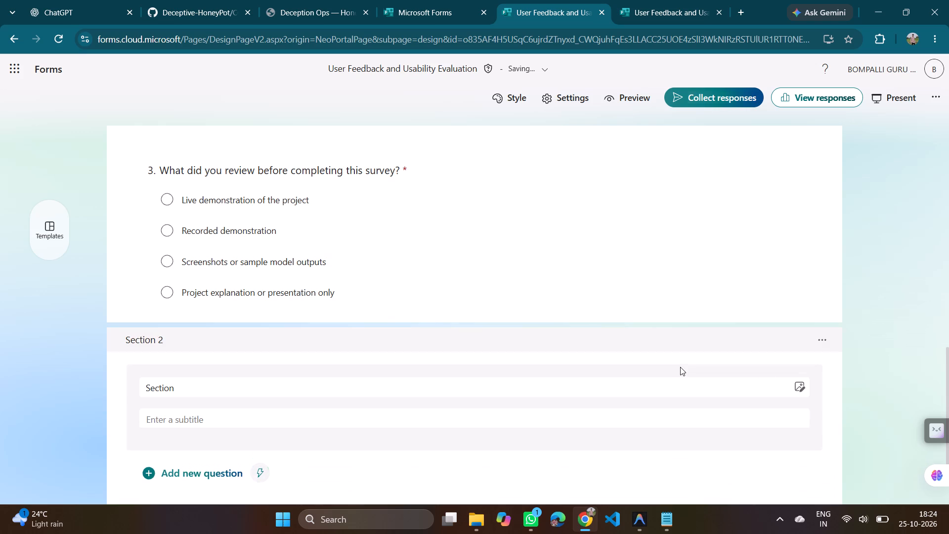
left_click(668, 415)
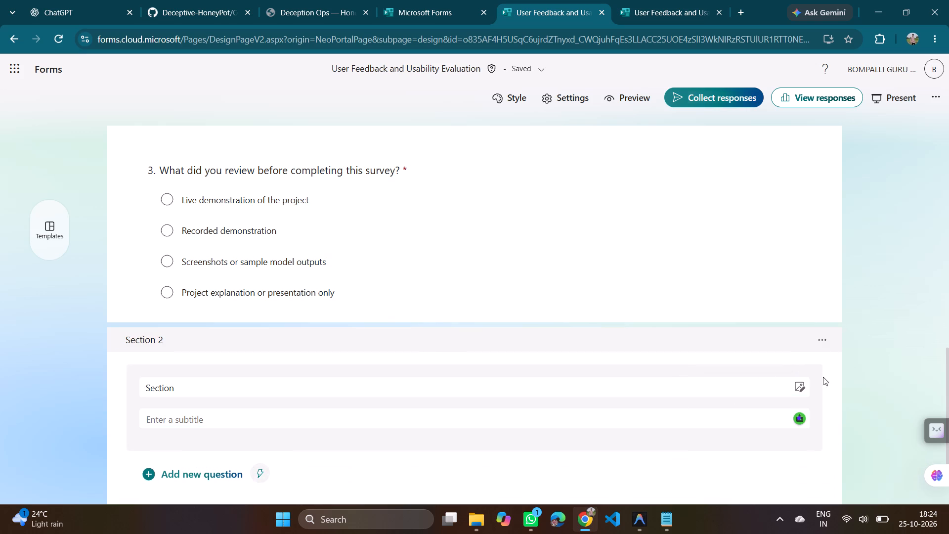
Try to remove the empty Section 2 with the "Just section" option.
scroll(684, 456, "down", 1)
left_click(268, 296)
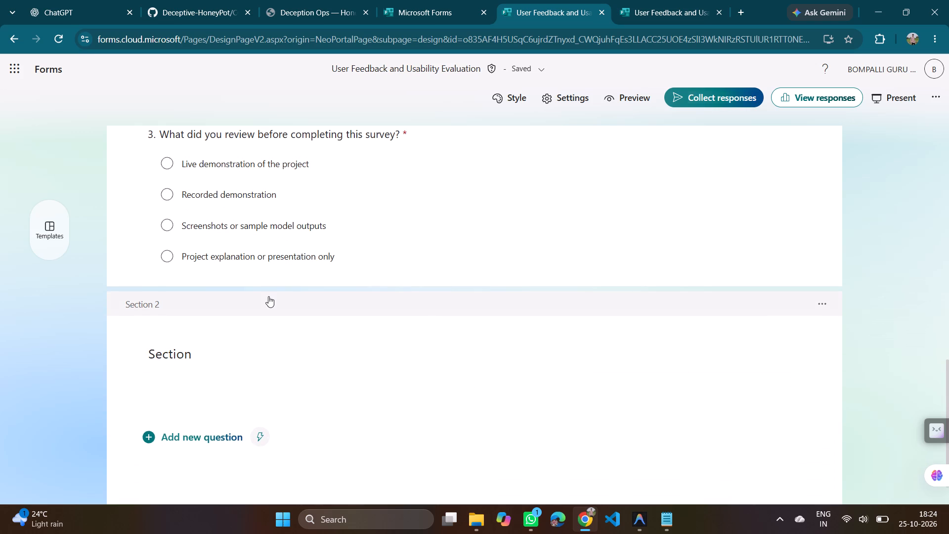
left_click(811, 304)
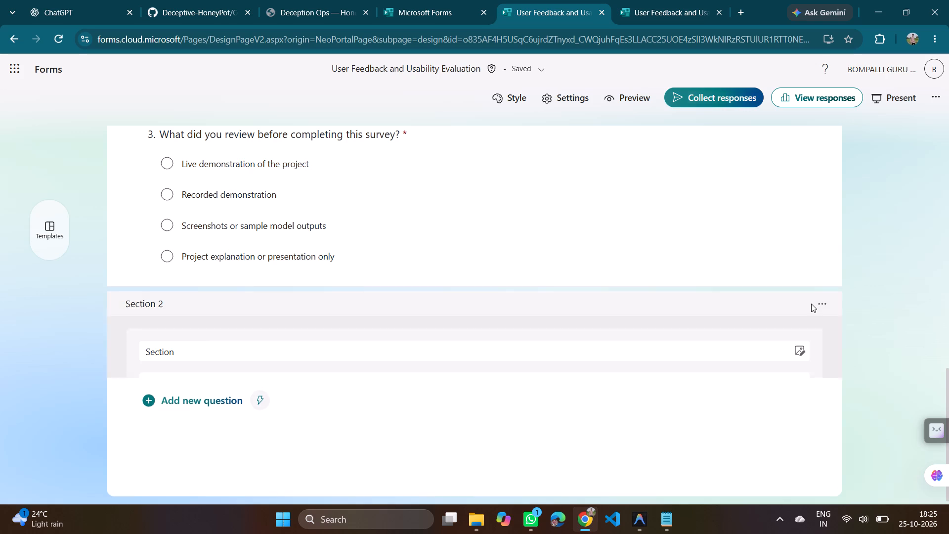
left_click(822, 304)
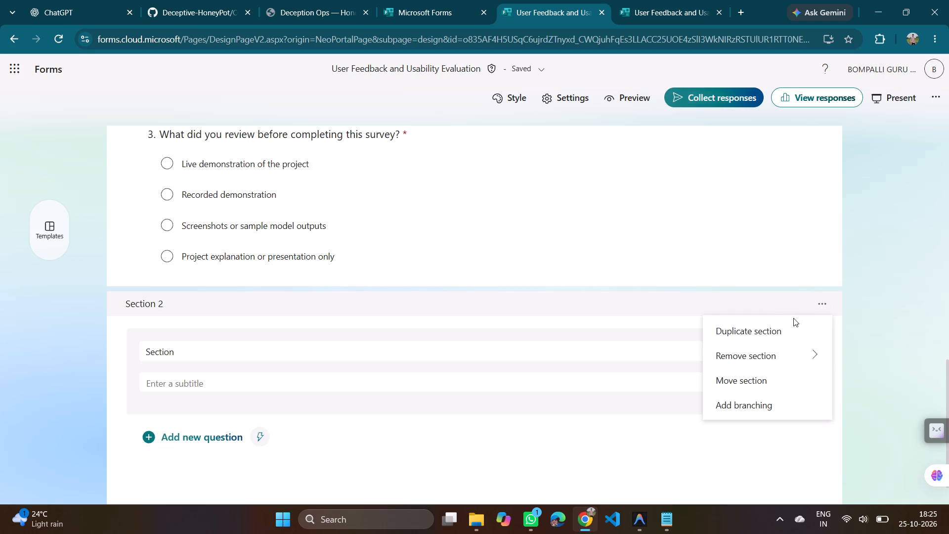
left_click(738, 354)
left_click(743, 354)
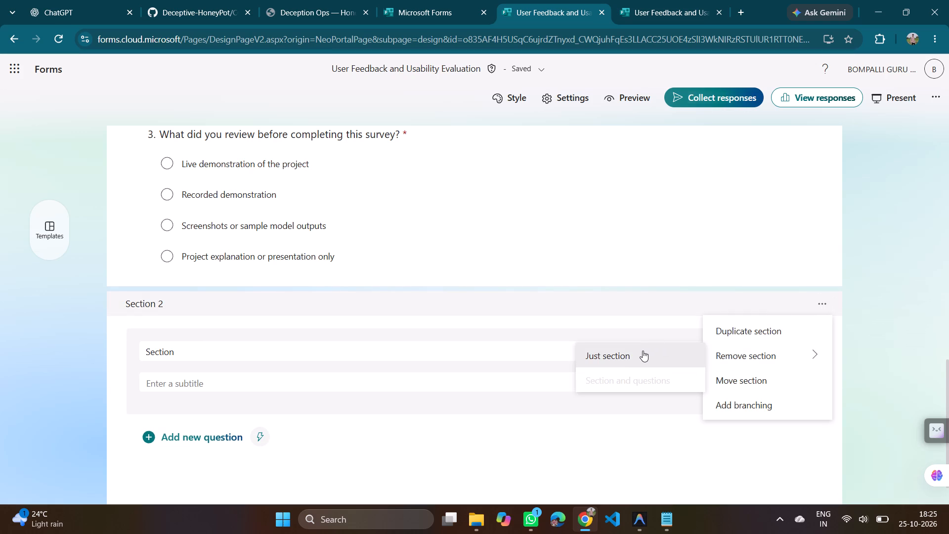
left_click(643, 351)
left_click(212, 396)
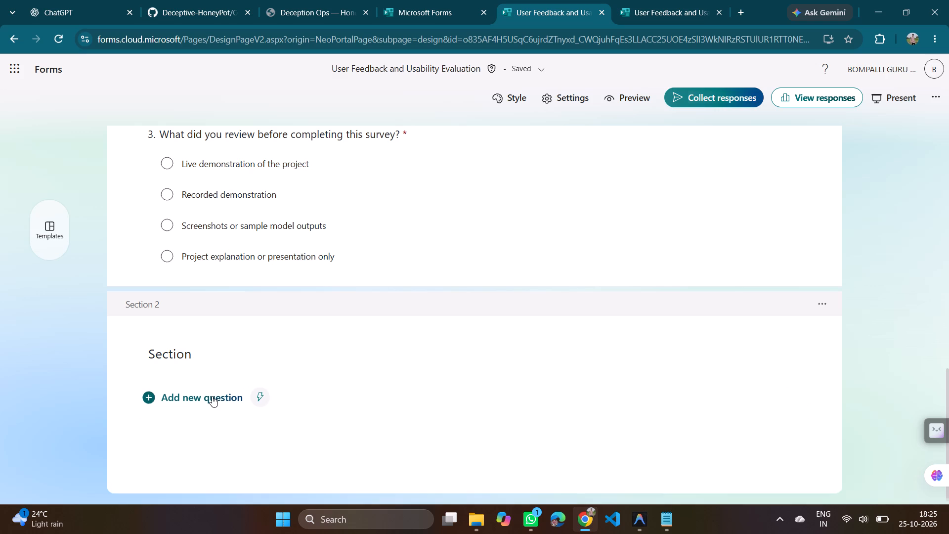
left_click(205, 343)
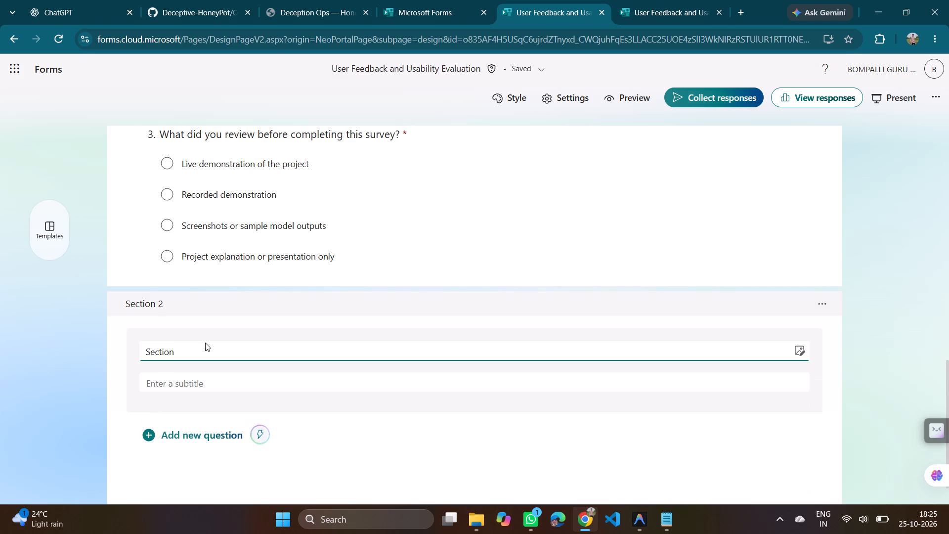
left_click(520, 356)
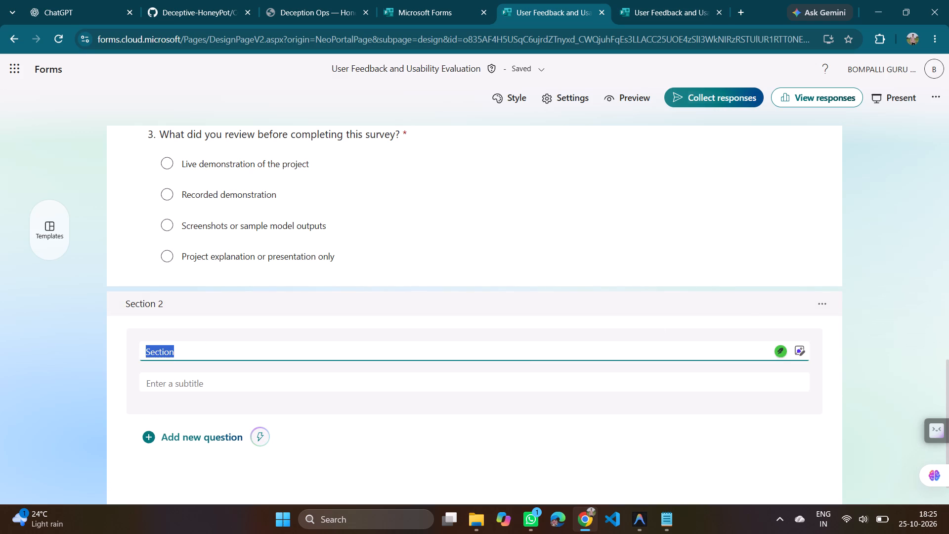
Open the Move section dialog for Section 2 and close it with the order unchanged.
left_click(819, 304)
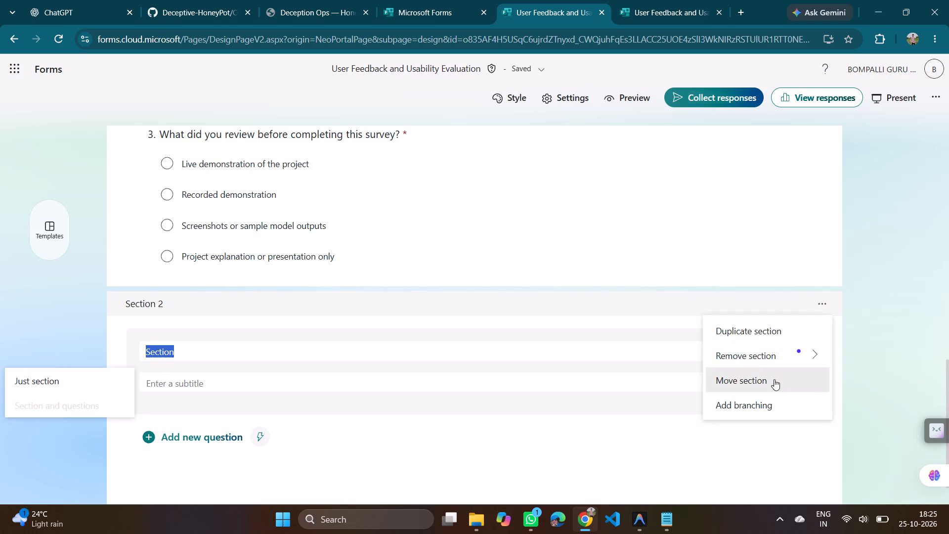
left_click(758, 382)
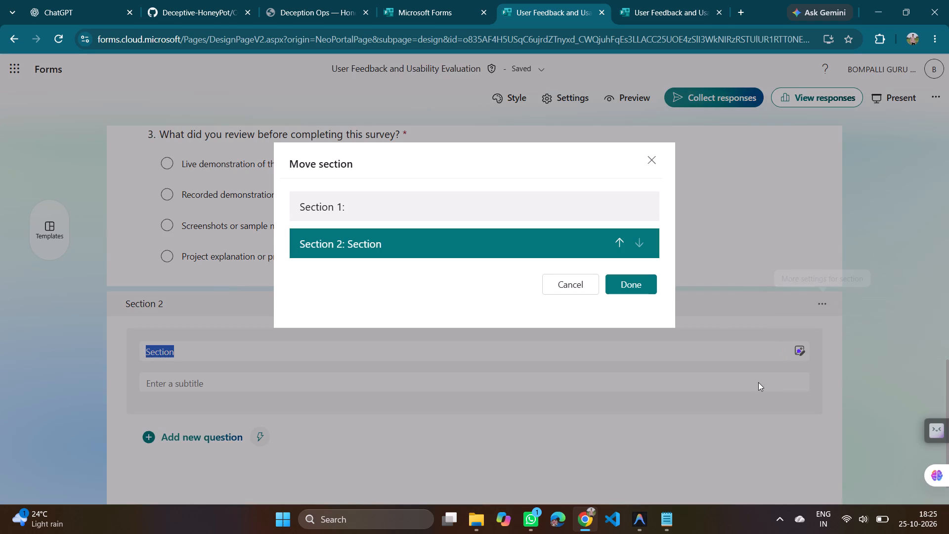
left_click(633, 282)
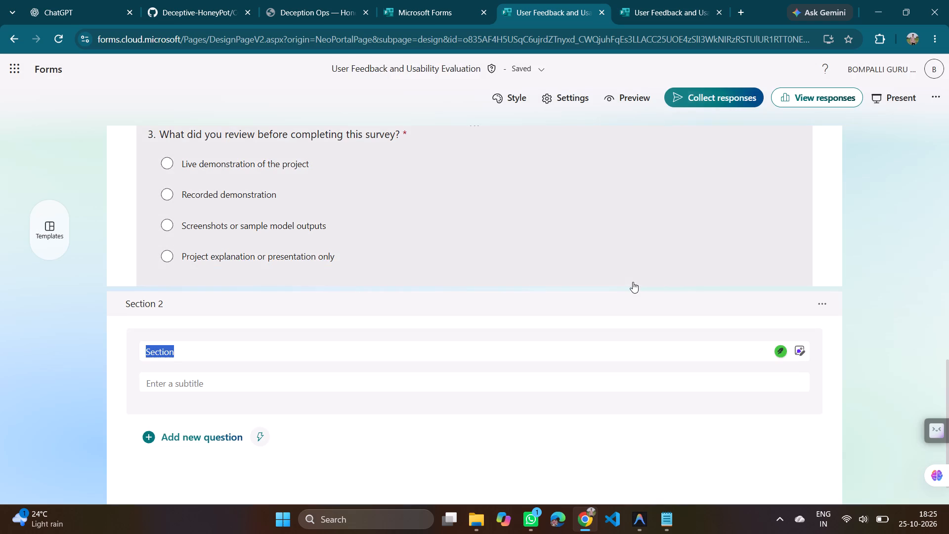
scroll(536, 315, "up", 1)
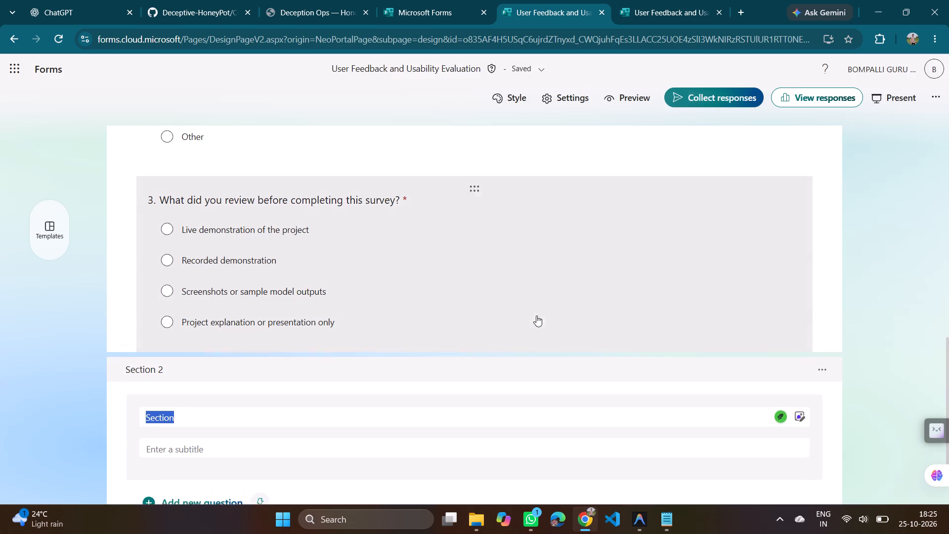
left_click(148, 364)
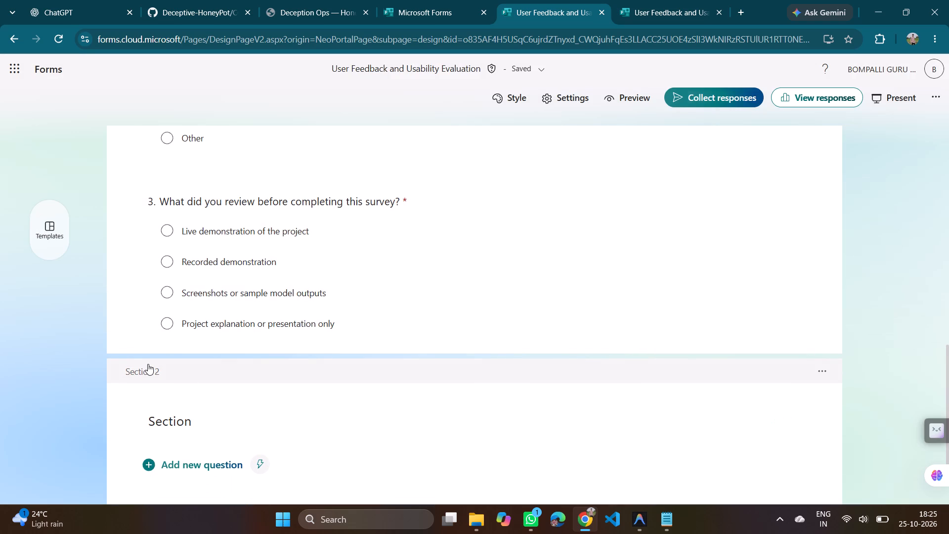
Duplicate the empty Section 2.
left_click(829, 368)
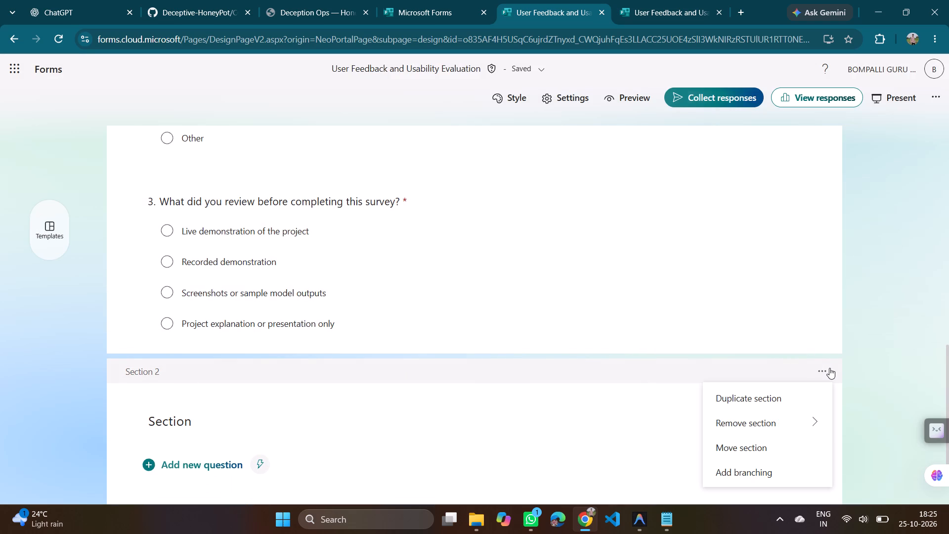
left_click(749, 394)
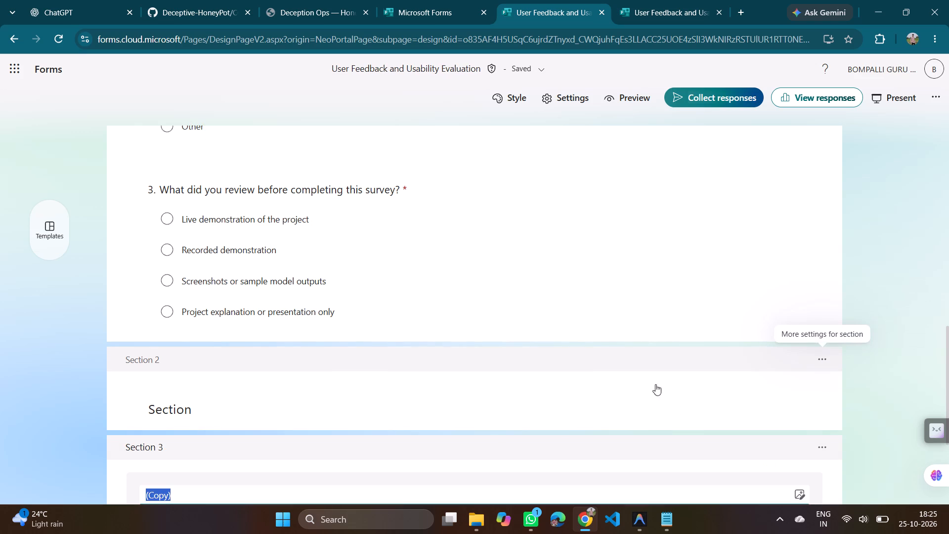
Remove the original Section 2 with the "Just section" option, keeping its duplicate titled "(Copy)".
left_click(825, 361)
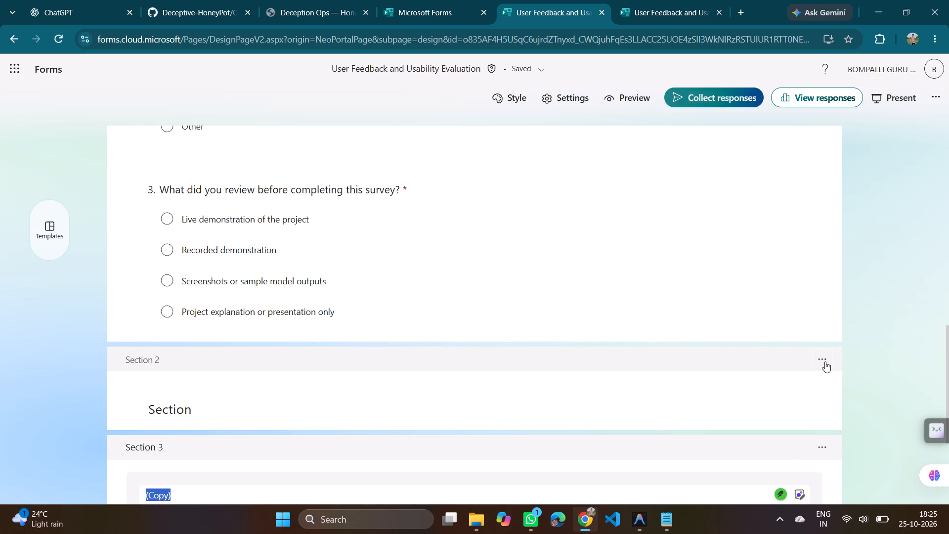
left_click(776, 408)
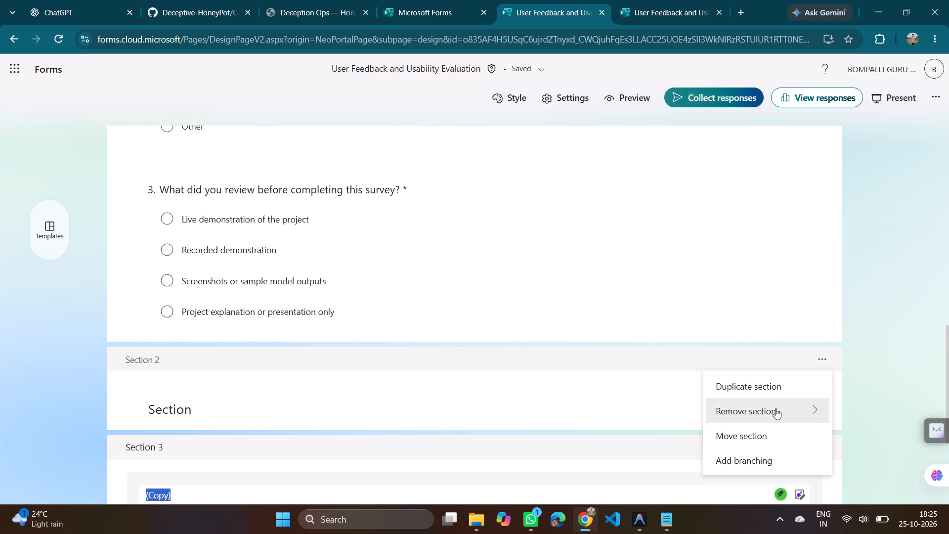
left_click(757, 408)
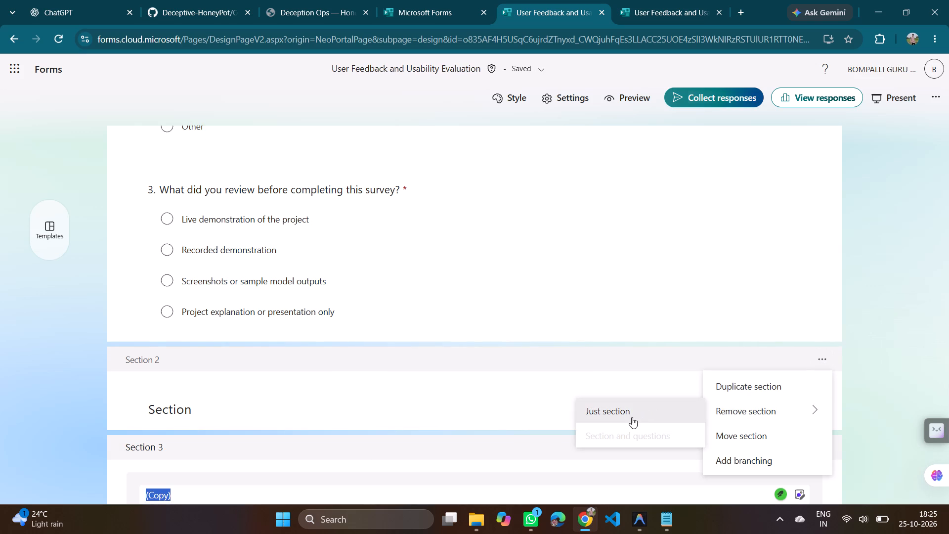
left_click(632, 417)
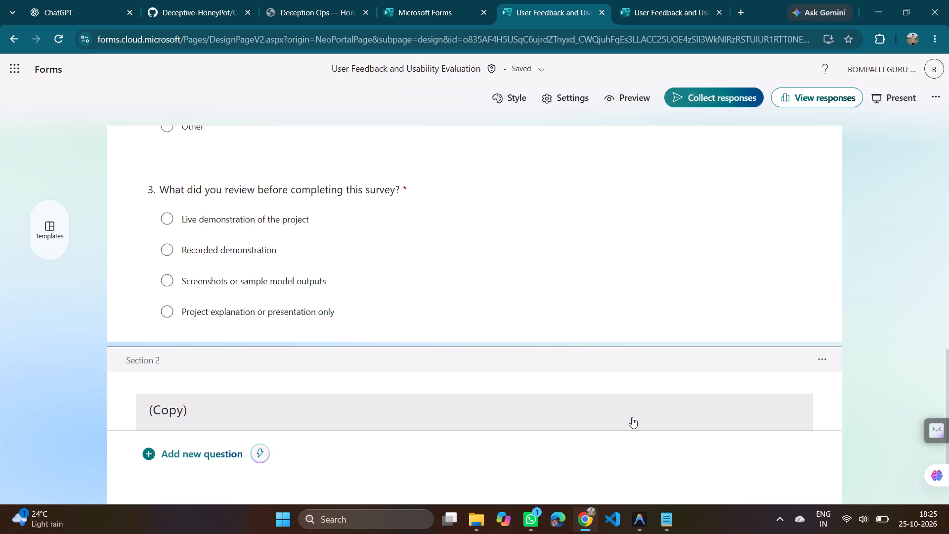
key("Delete")
scroll(521, 426, "up", 1)
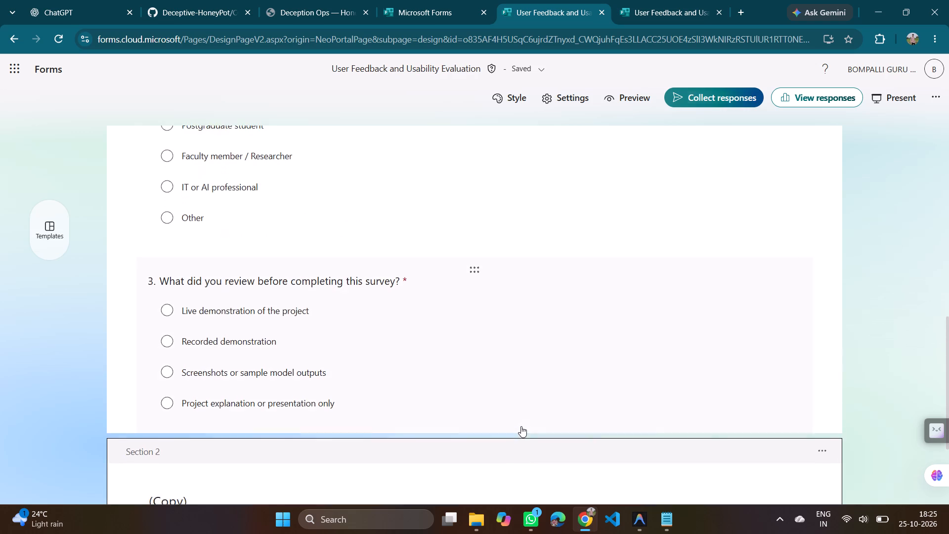
scroll(521, 426, "down", 4)
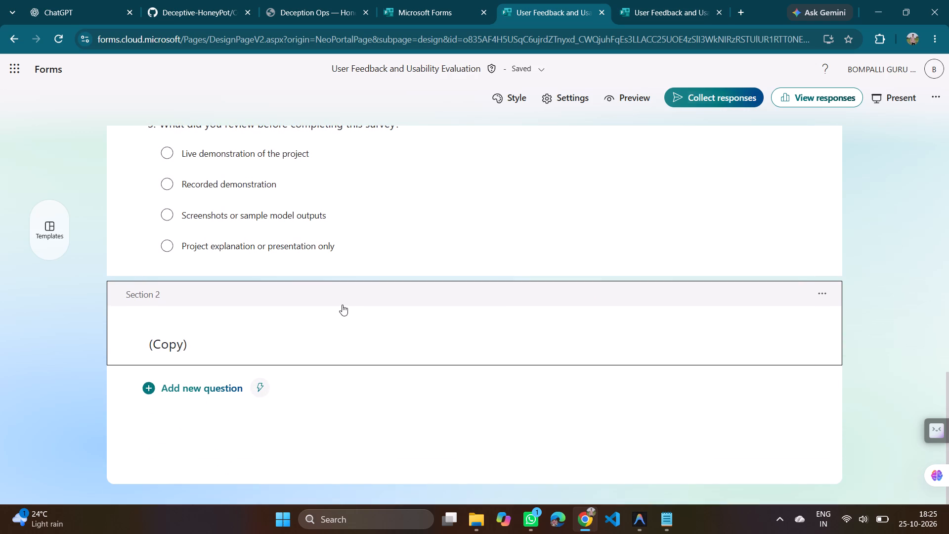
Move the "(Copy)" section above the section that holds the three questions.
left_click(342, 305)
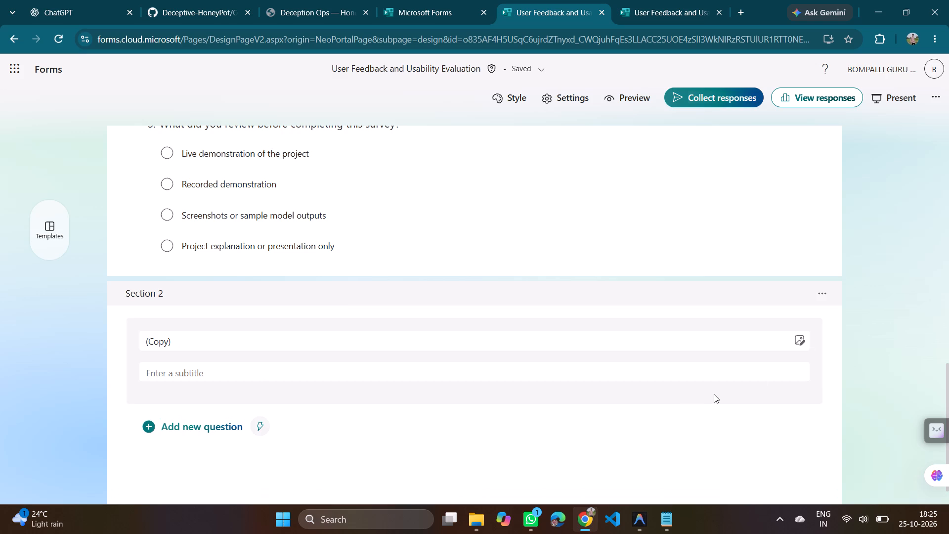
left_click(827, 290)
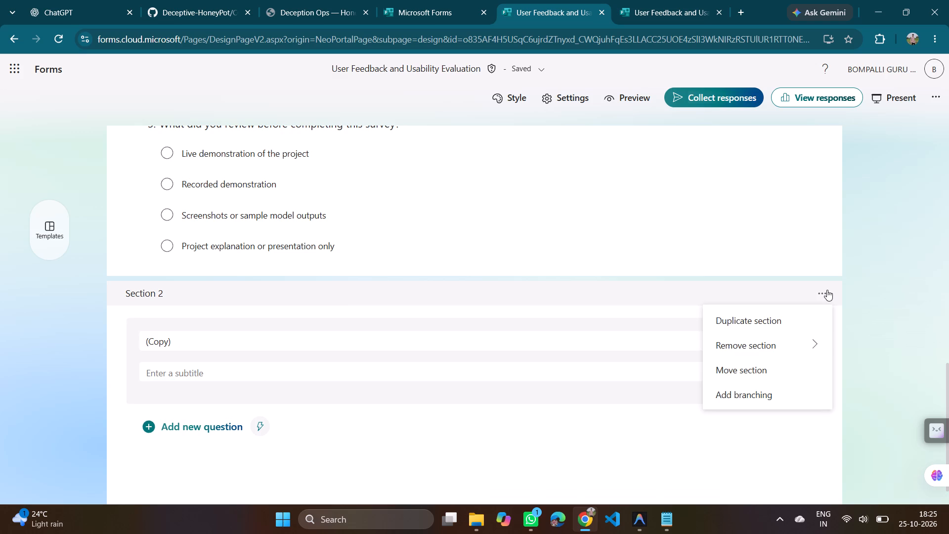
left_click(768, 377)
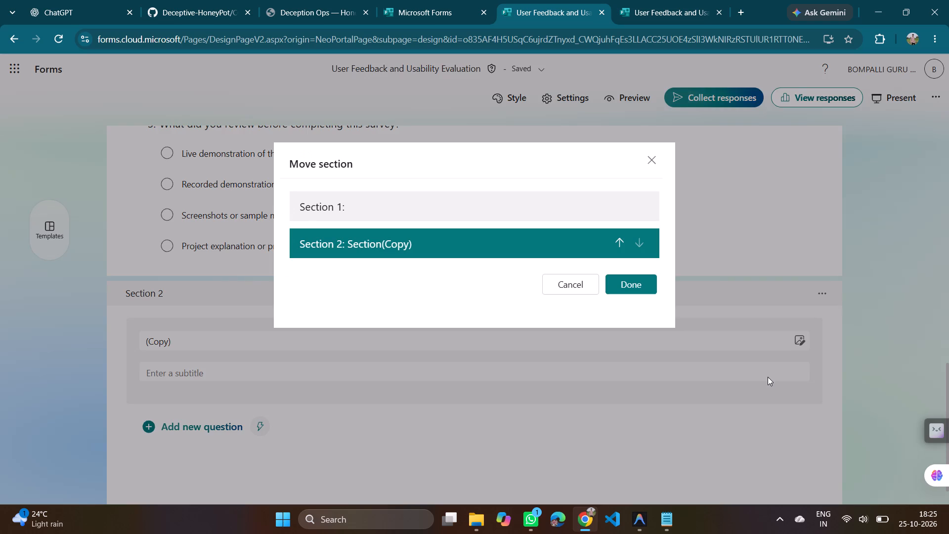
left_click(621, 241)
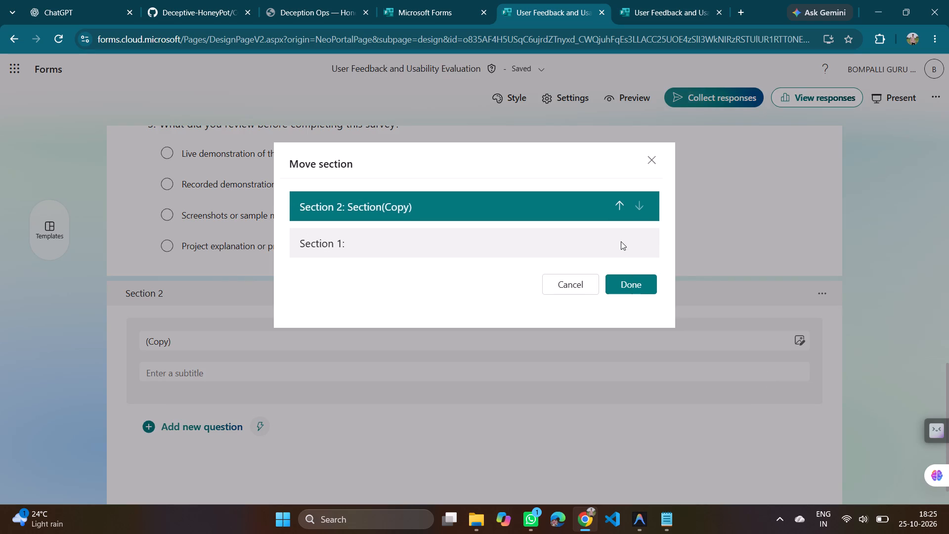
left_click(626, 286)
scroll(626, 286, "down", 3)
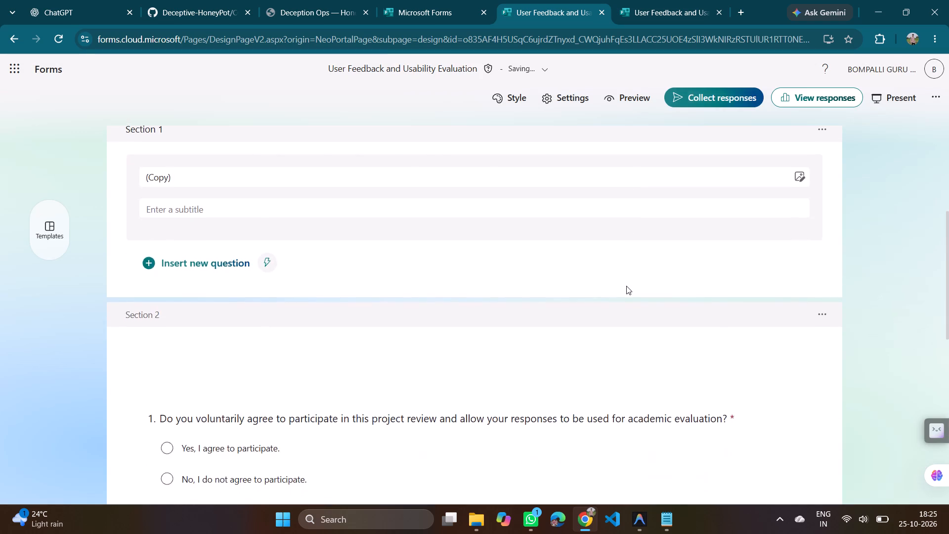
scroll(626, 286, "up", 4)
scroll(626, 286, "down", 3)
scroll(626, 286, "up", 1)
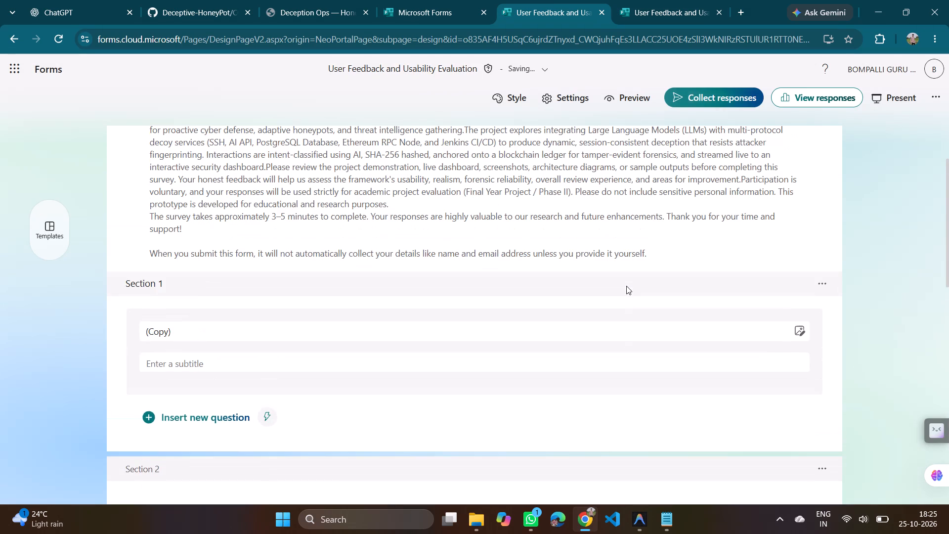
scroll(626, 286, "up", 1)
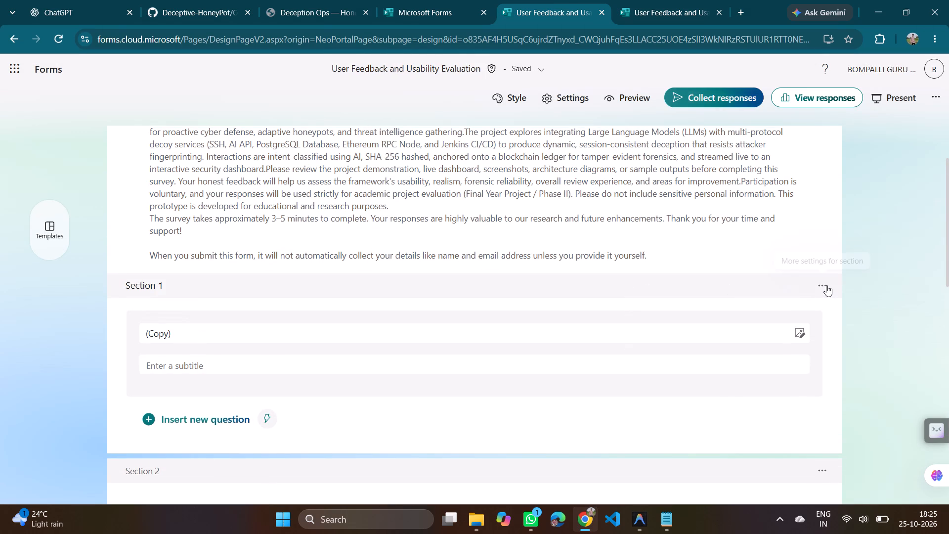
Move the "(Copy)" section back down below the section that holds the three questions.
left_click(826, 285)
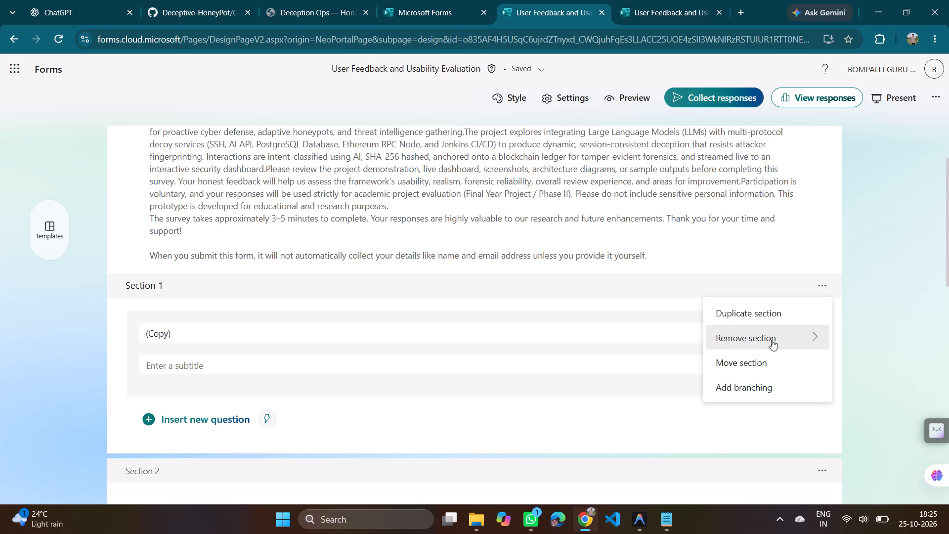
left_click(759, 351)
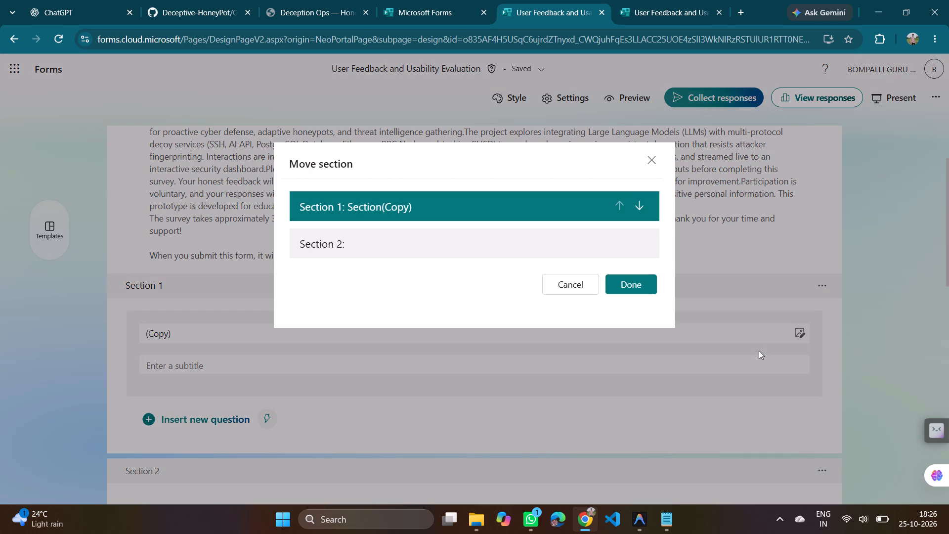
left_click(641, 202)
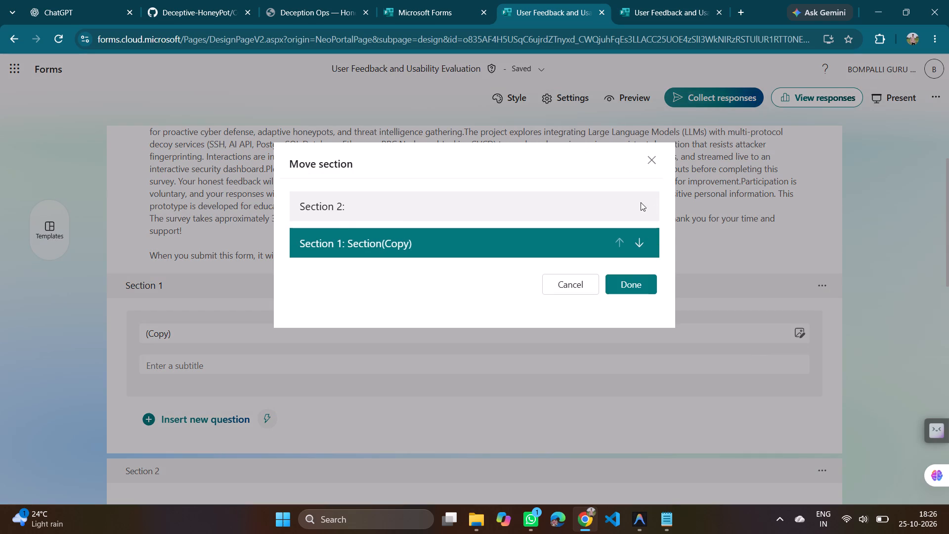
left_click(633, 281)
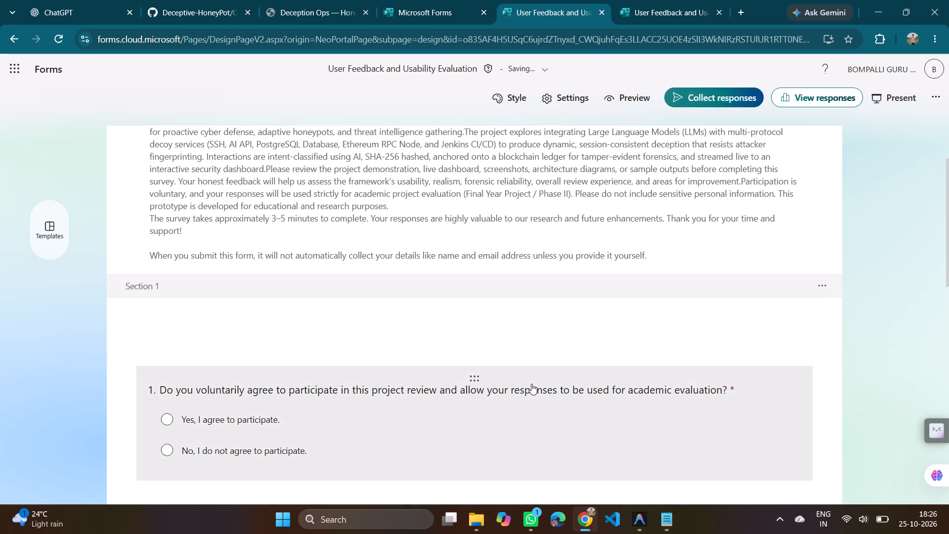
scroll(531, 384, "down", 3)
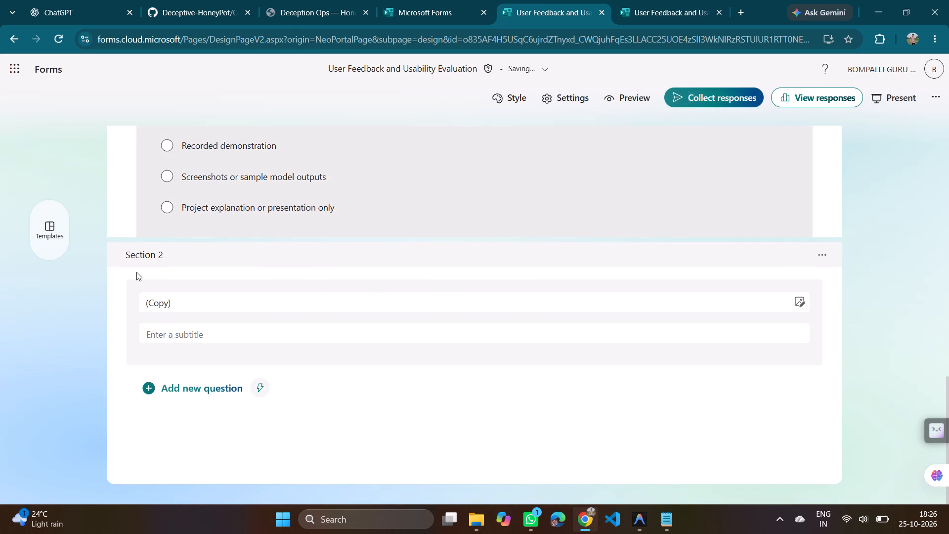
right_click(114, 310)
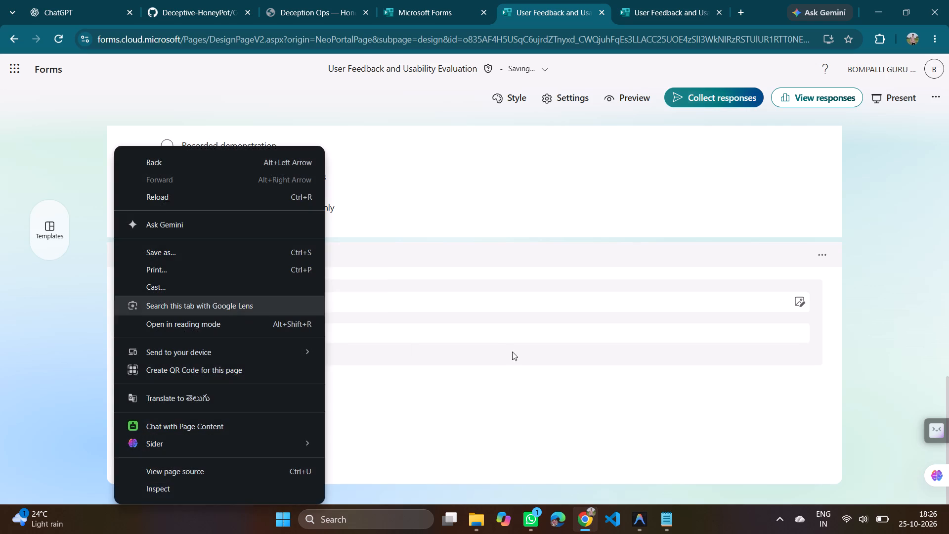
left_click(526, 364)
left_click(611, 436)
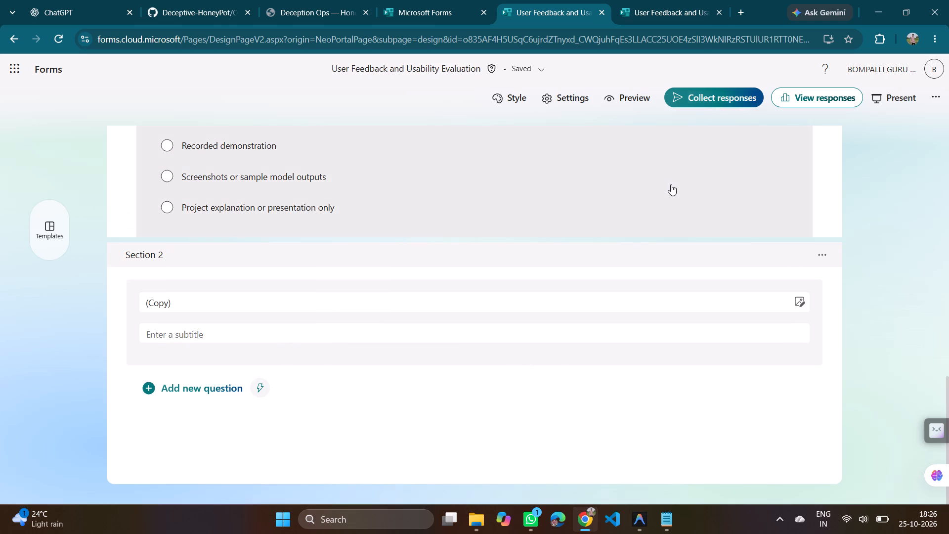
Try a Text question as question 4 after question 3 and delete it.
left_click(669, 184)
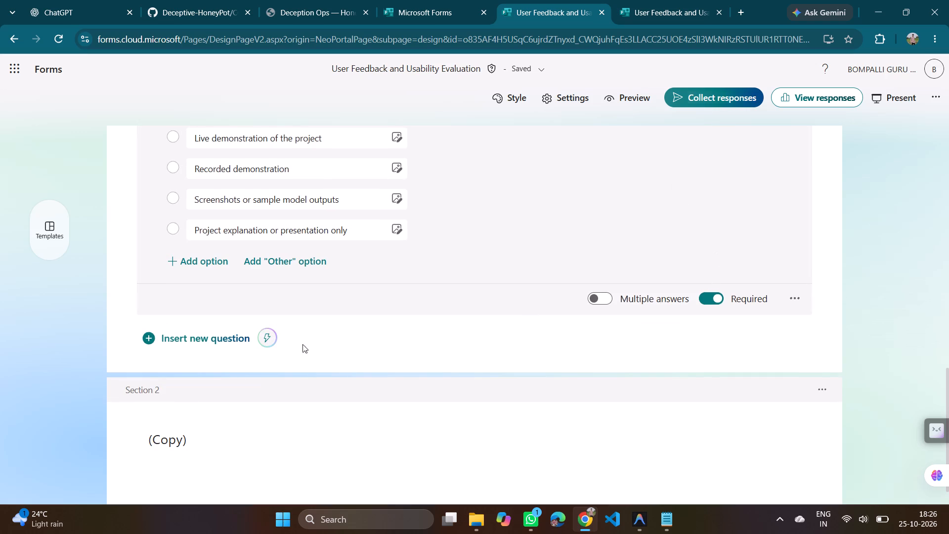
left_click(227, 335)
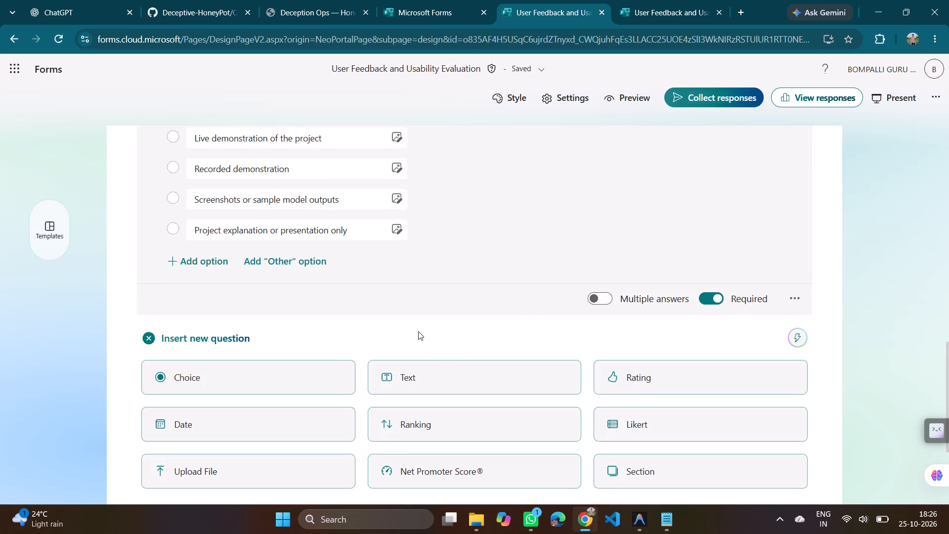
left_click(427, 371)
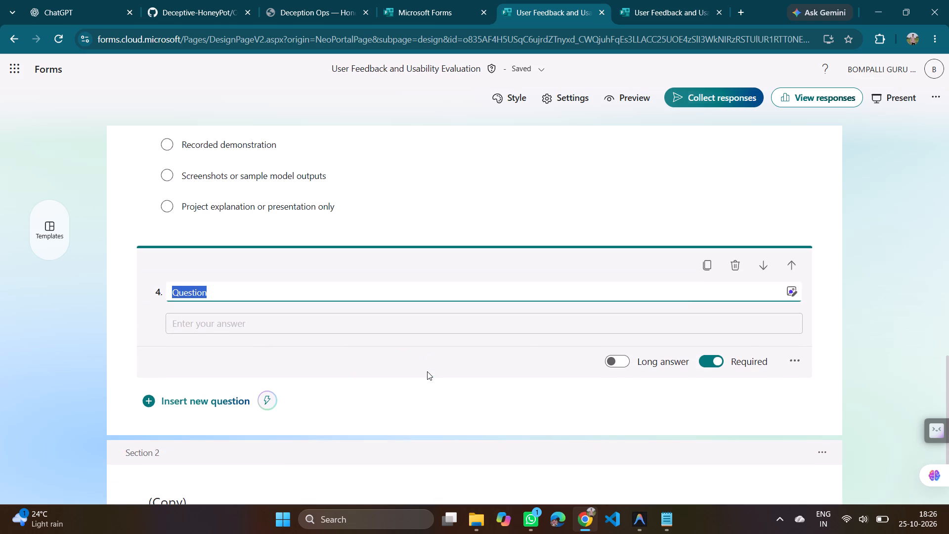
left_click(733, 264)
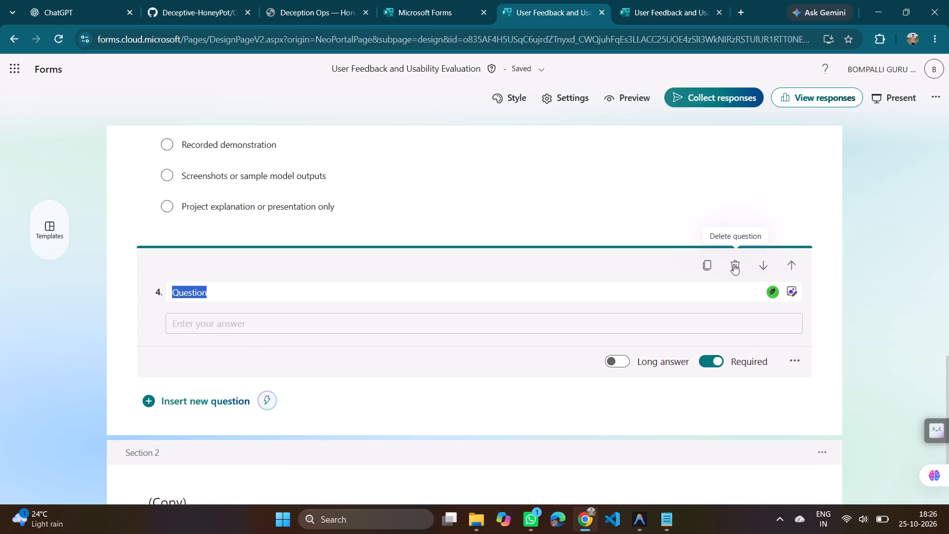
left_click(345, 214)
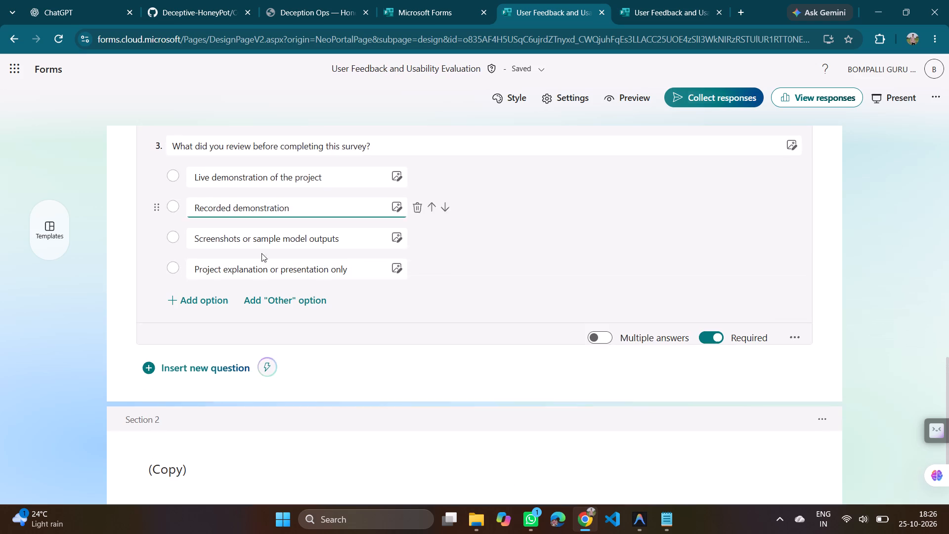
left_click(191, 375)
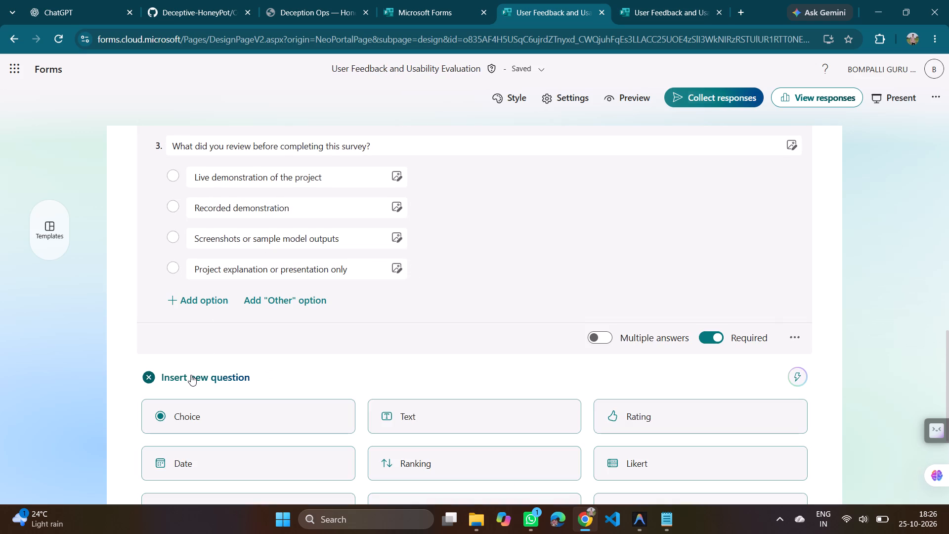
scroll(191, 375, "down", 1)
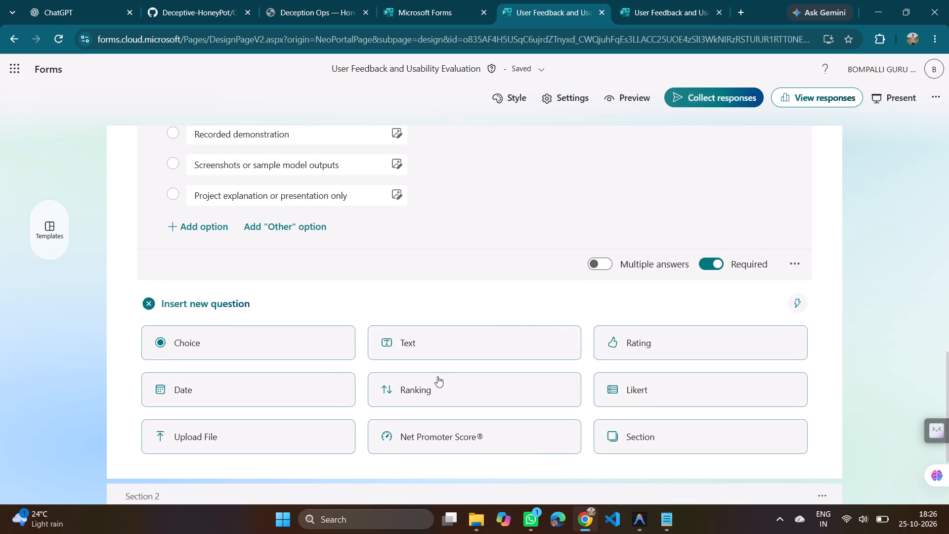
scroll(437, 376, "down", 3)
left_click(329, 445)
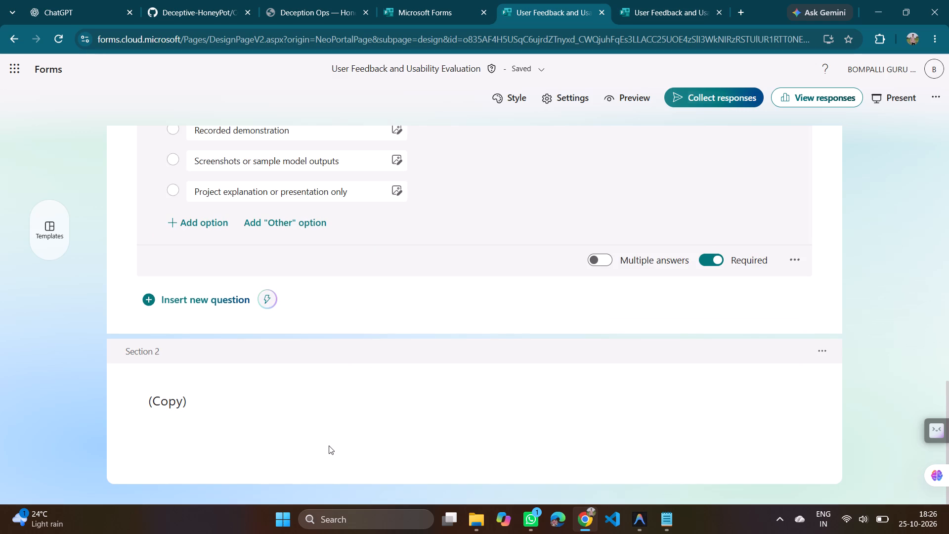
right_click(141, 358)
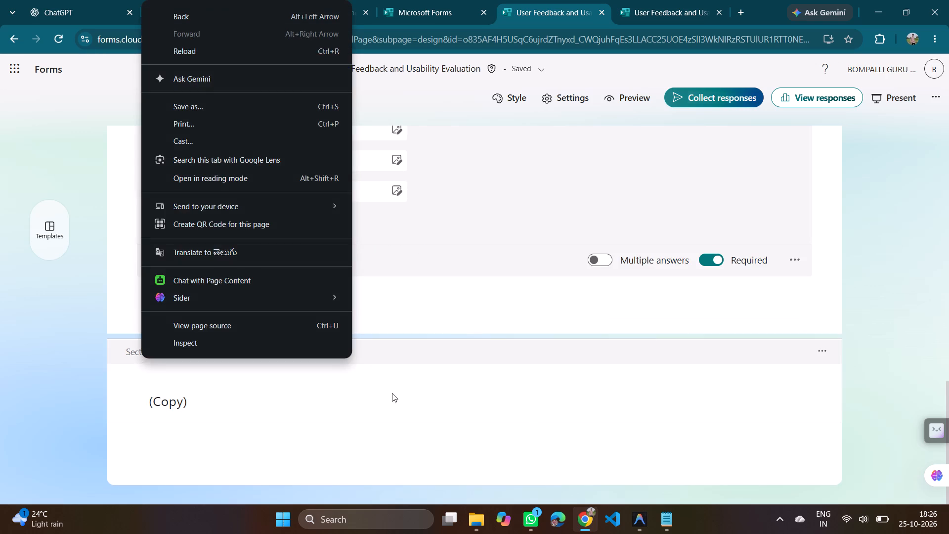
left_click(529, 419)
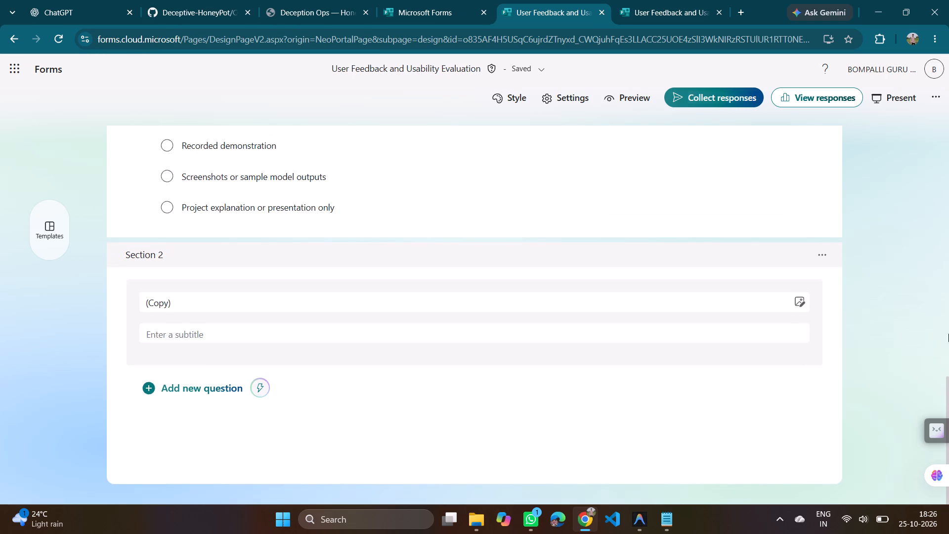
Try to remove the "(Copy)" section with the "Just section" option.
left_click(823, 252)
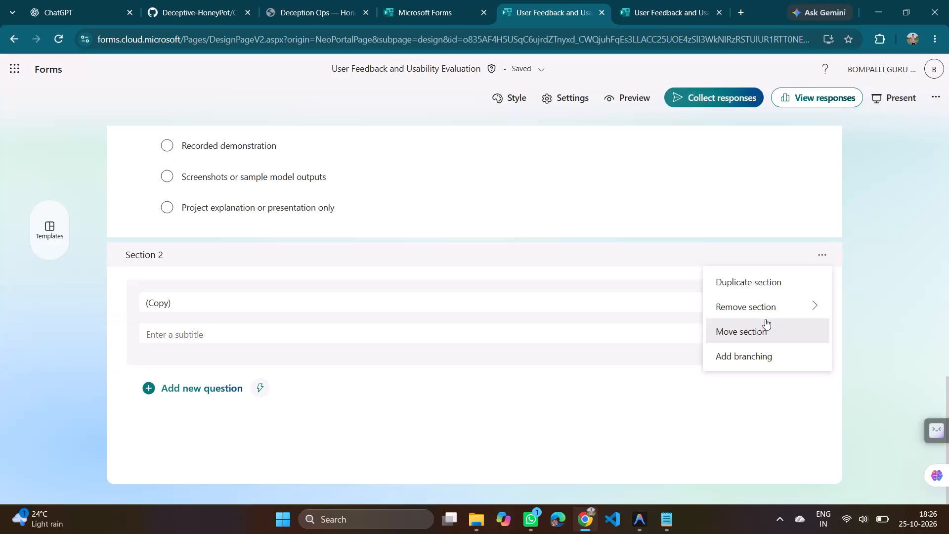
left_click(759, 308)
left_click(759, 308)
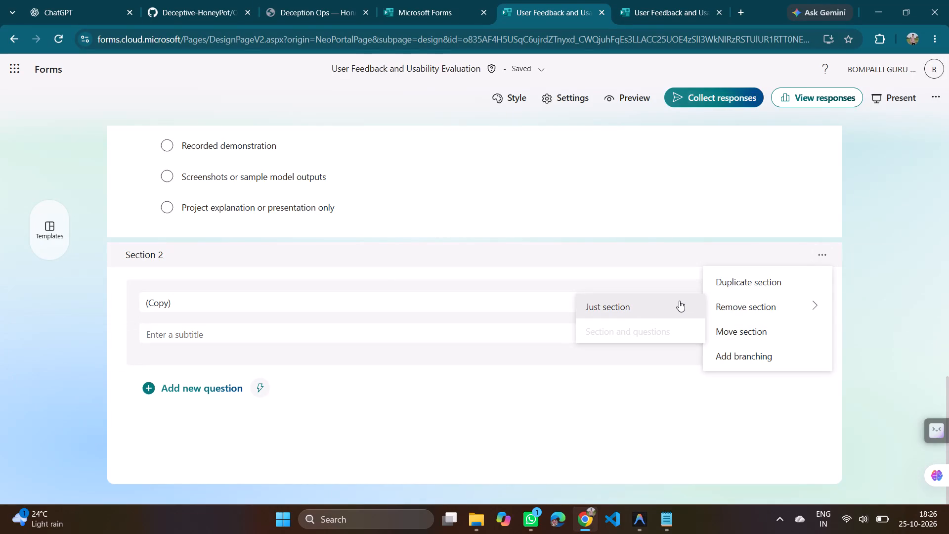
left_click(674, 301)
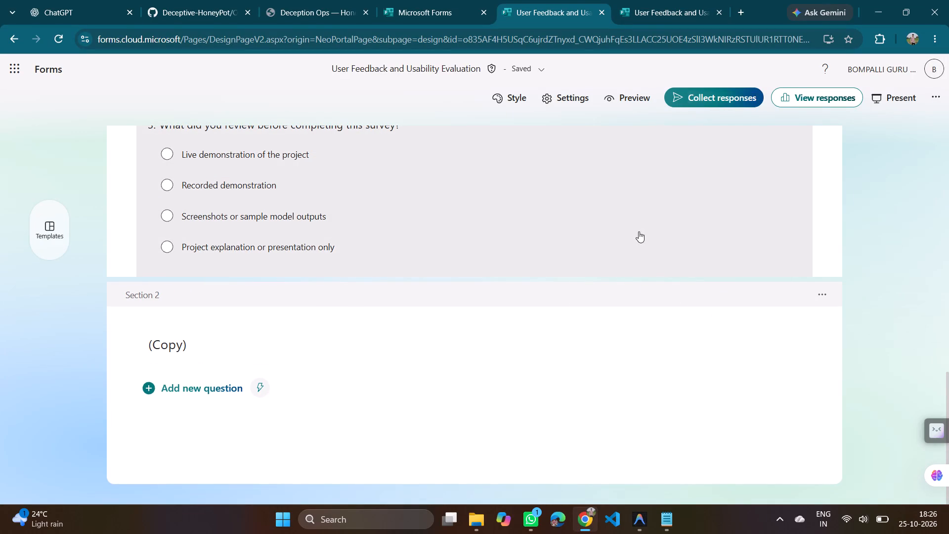
Reload the form and look through its sections and questions from the title down to the end.
left_click(57, 43)
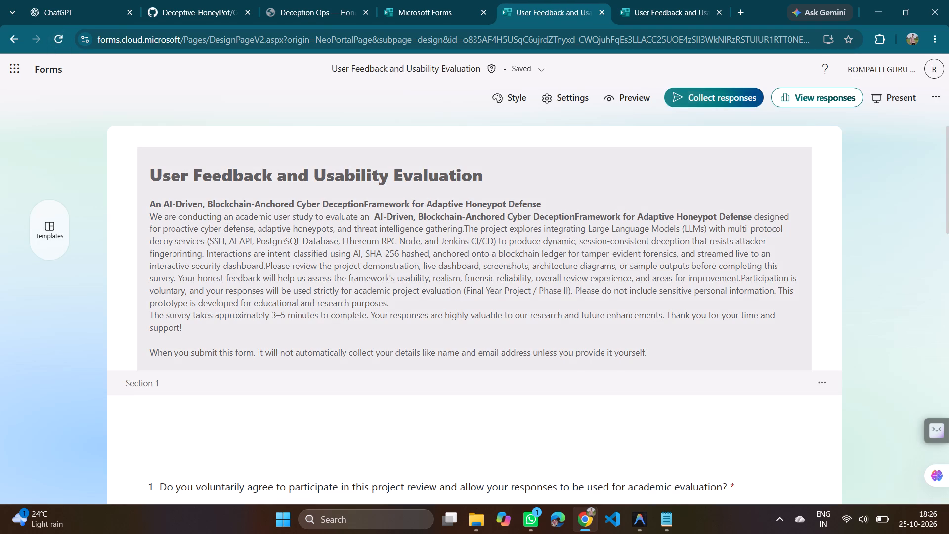
scroll(263, 450, "down", 3)
scroll(263, 450, "up", 3)
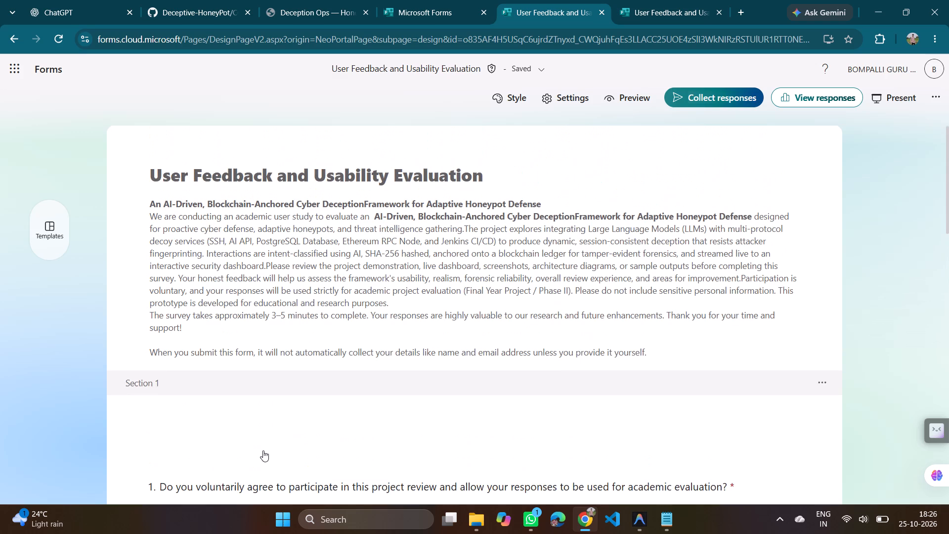
scroll(263, 450, "down", 1)
scroll(263, 450, "up", 2)
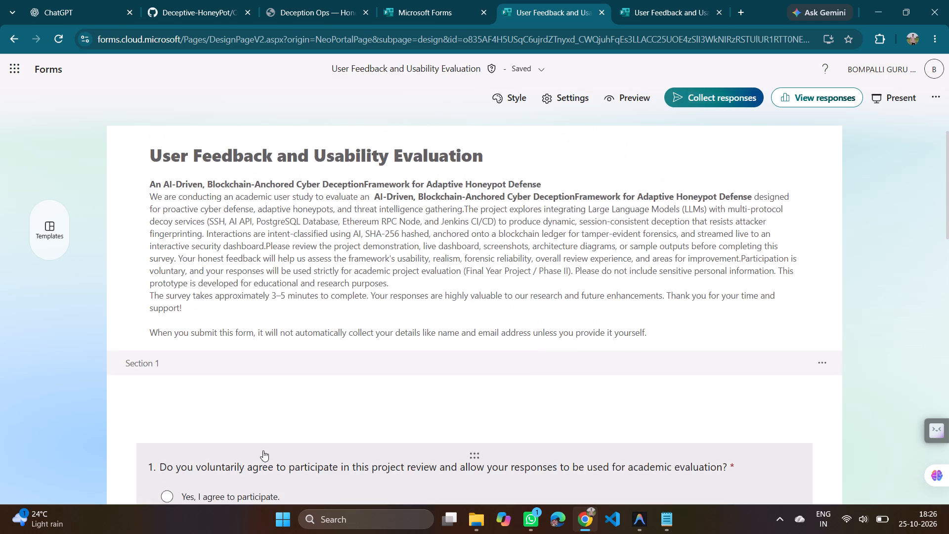
scroll(263, 450, "down", 9)
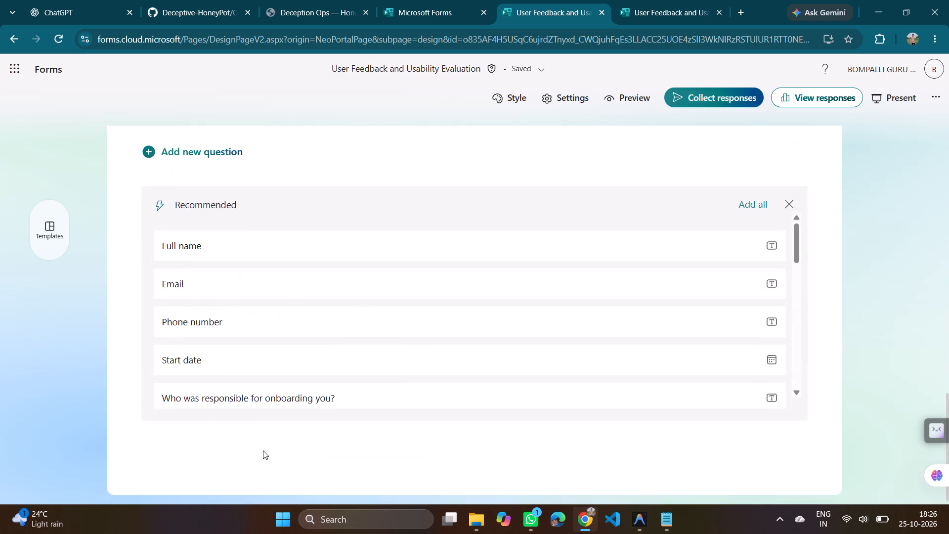
scroll(263, 450, "down", 2)
scroll(263, 450, "up", 2)
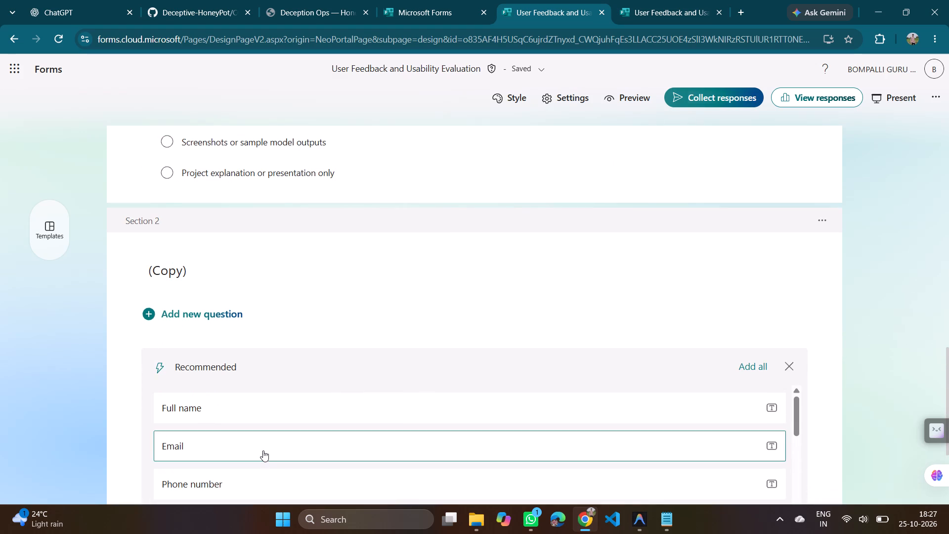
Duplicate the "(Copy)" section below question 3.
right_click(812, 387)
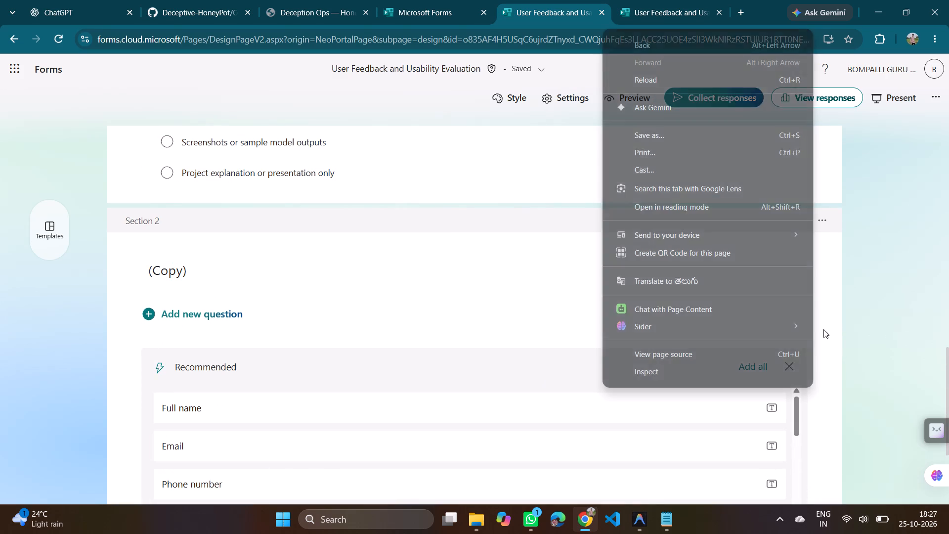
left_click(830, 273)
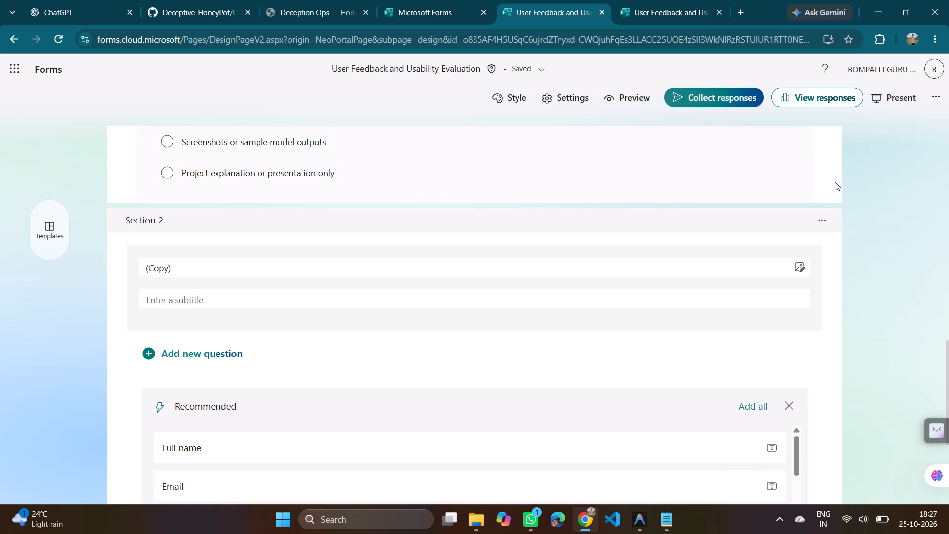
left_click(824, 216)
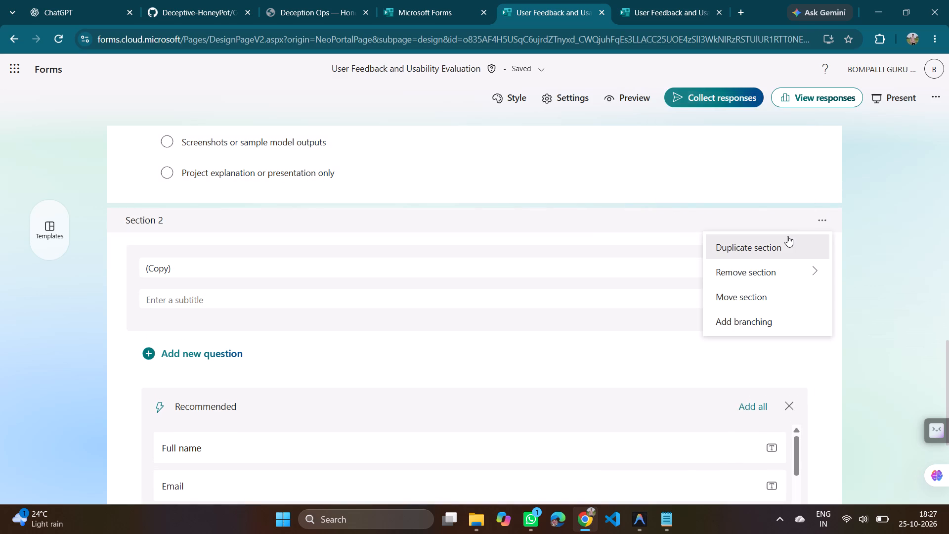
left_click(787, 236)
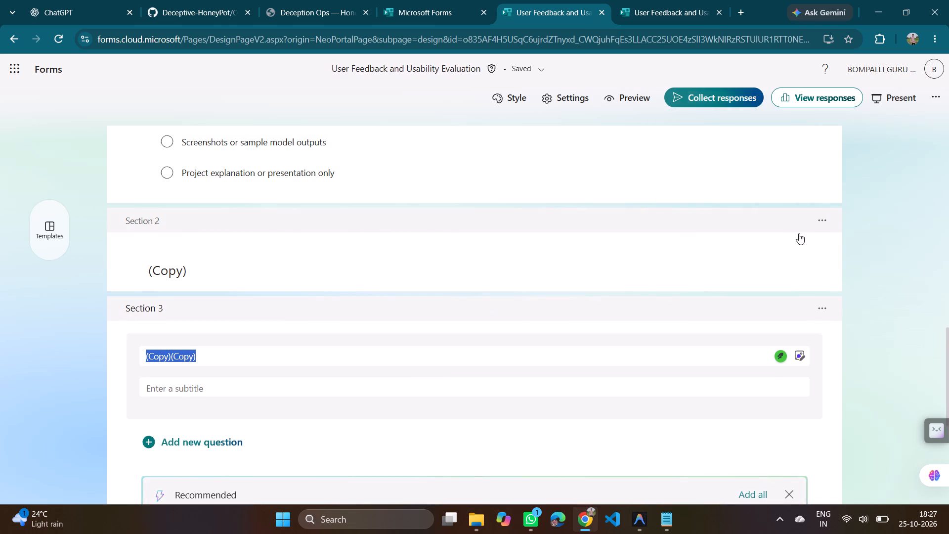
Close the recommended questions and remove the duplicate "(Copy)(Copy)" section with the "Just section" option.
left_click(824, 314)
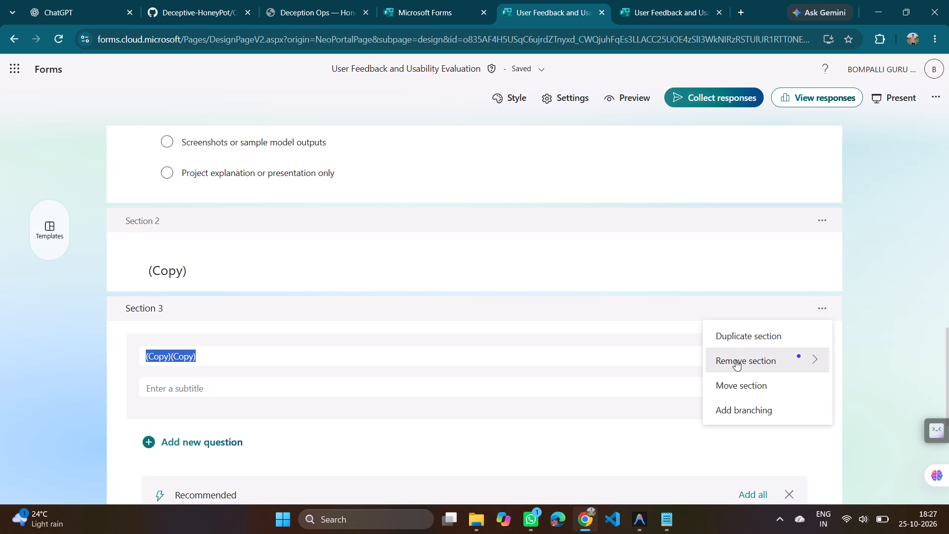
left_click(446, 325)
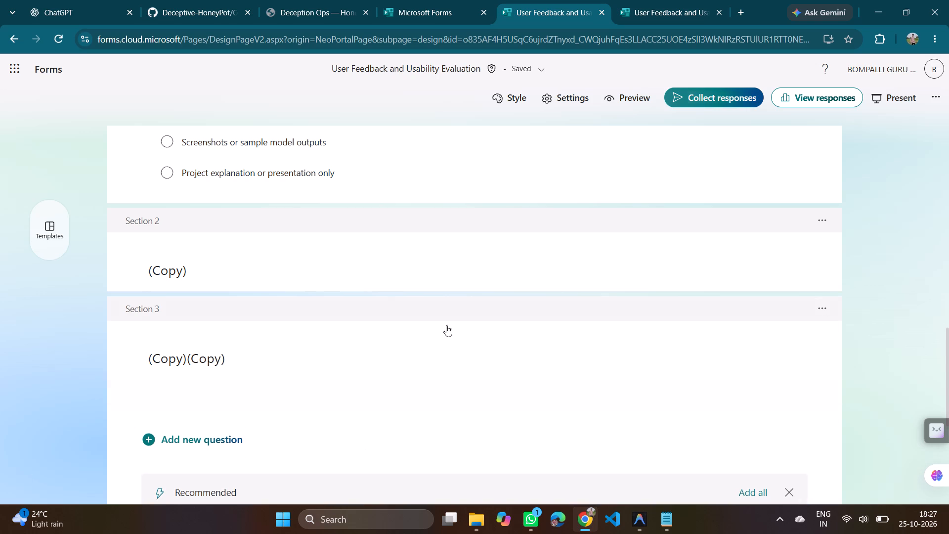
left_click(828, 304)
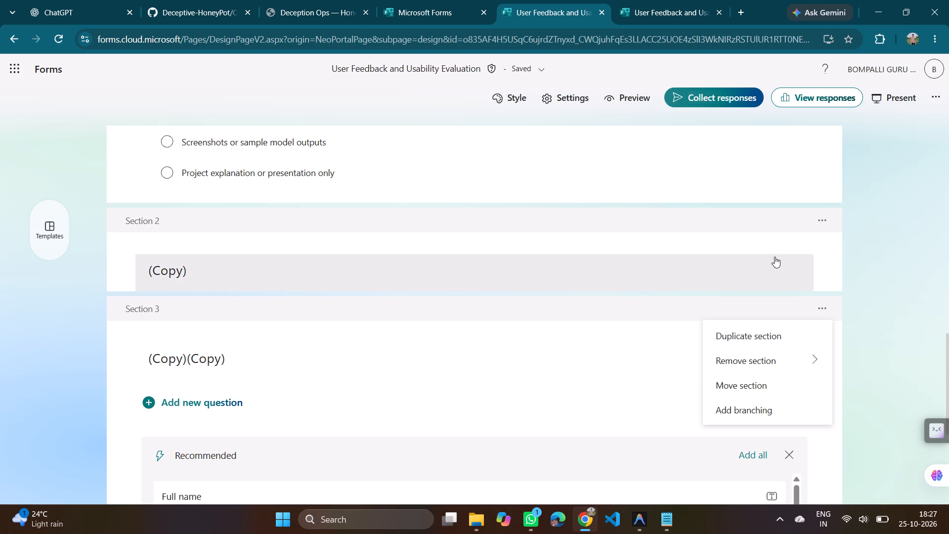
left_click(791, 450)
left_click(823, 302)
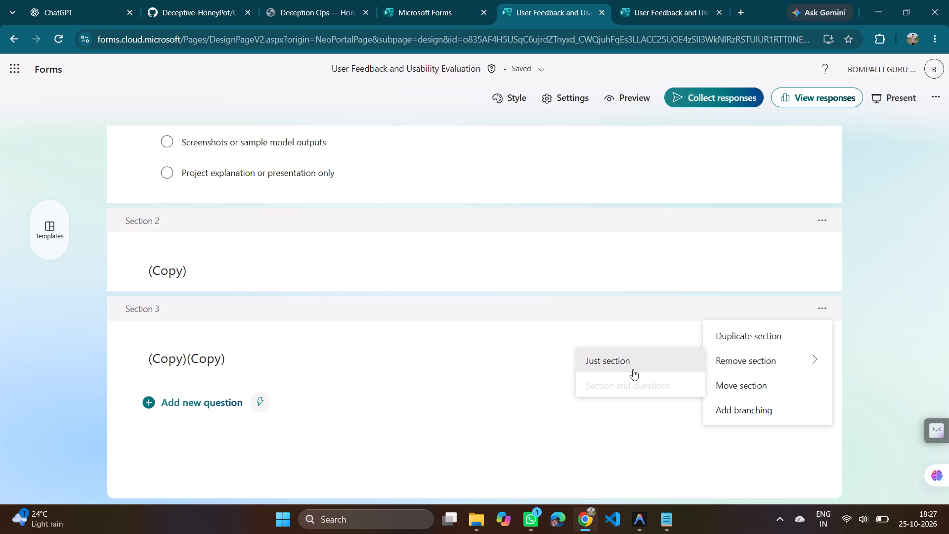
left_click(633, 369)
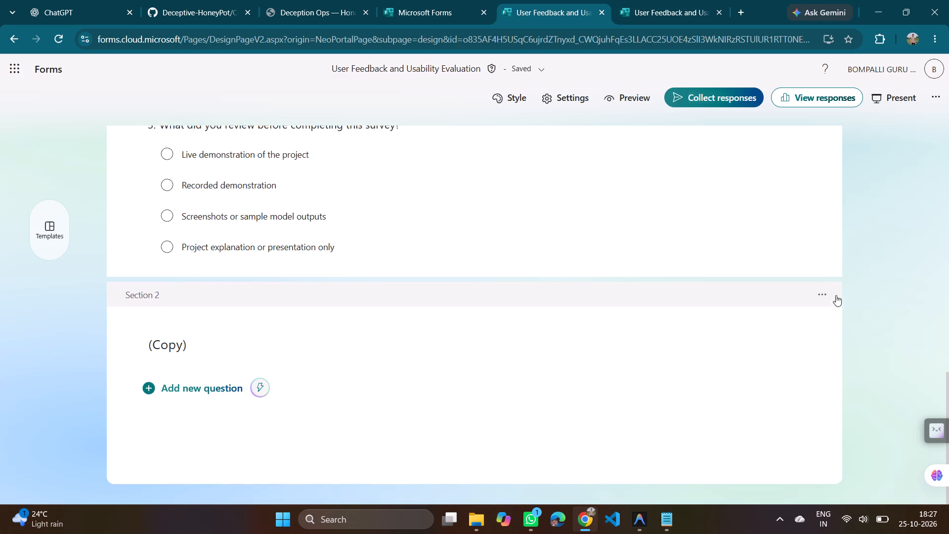
Remove the "(Copy)" section below question 3 with the "Just section" option.
left_click(826, 292)
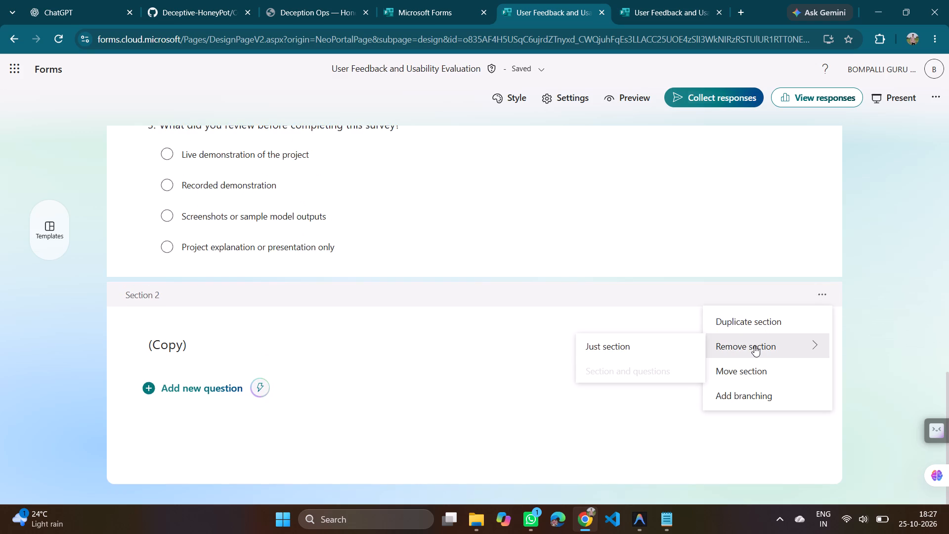
left_click(628, 344)
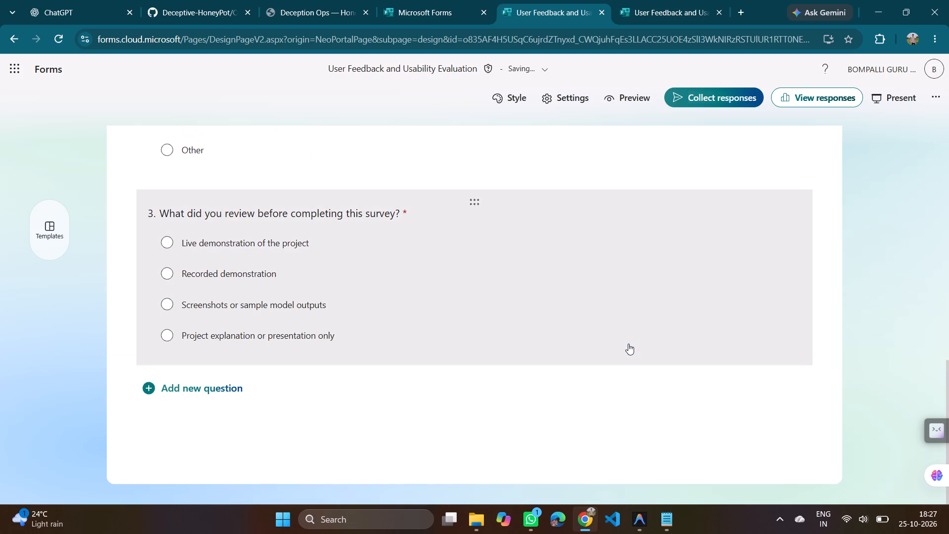
Remove Section 1 above question 1 with the "Just section" option, keeping its questions.
scroll(219, 402, "up", 5)
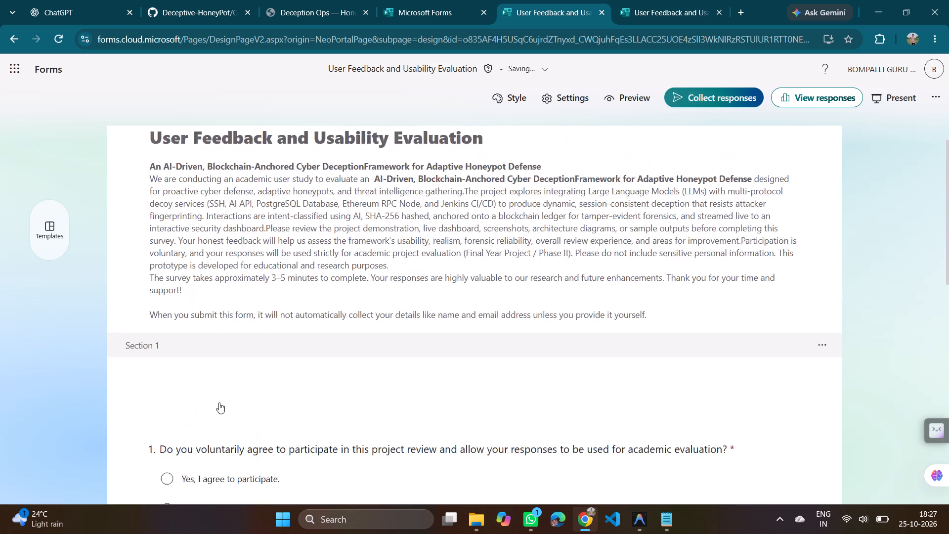
scroll(219, 402, "down", 1)
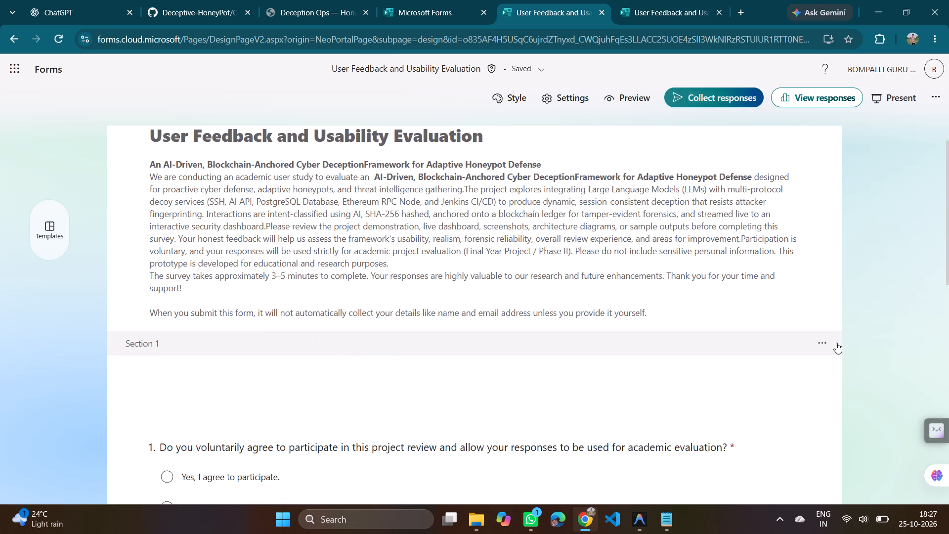
left_click(820, 340)
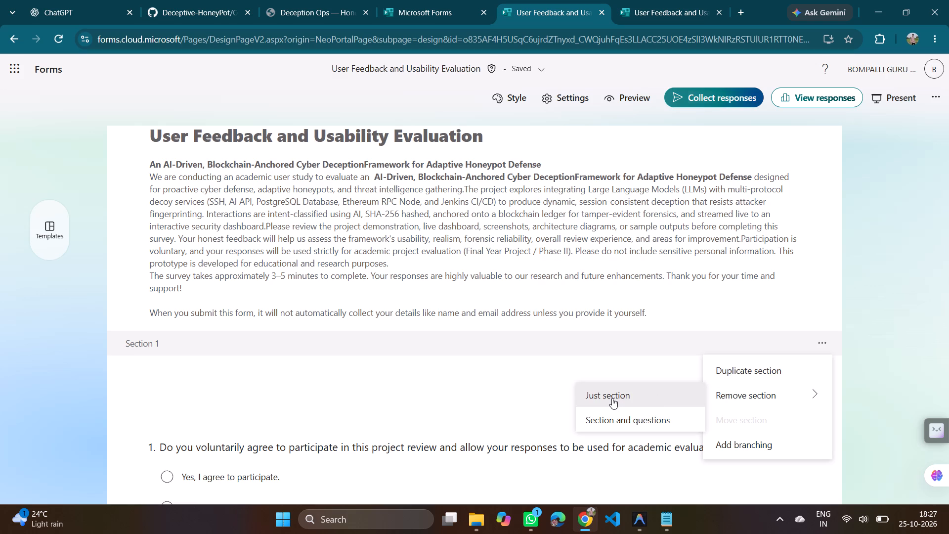
left_click(612, 398)
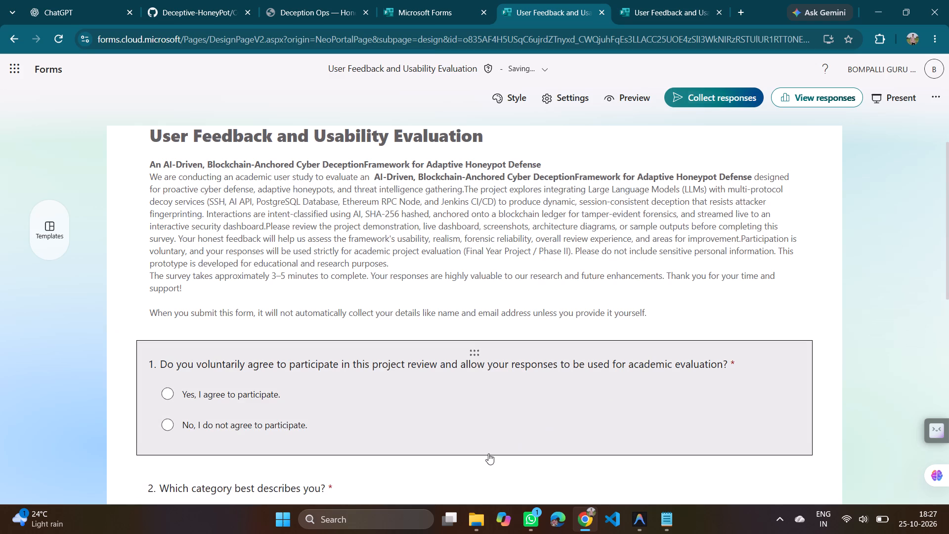
Check question 4's rating grid in the reference survey and add a Likert question after question 3.
scroll(488, 453, "down", 6)
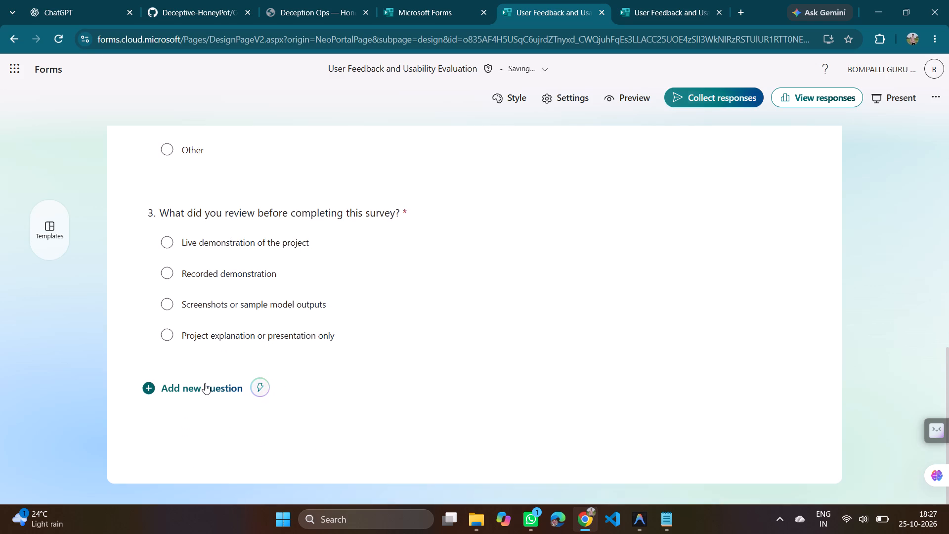
left_click(205, 383)
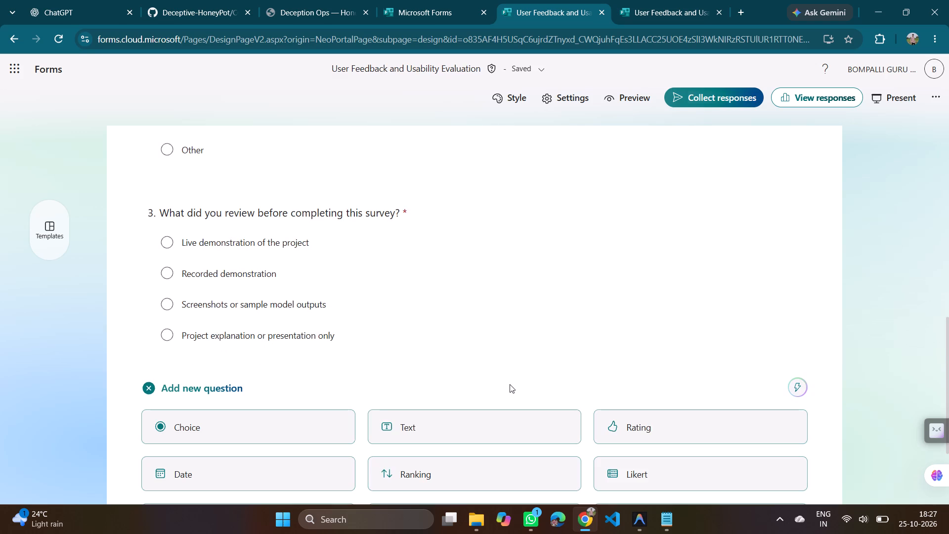
left_click(660, 0)
scroll(441, 326, "down", 1)
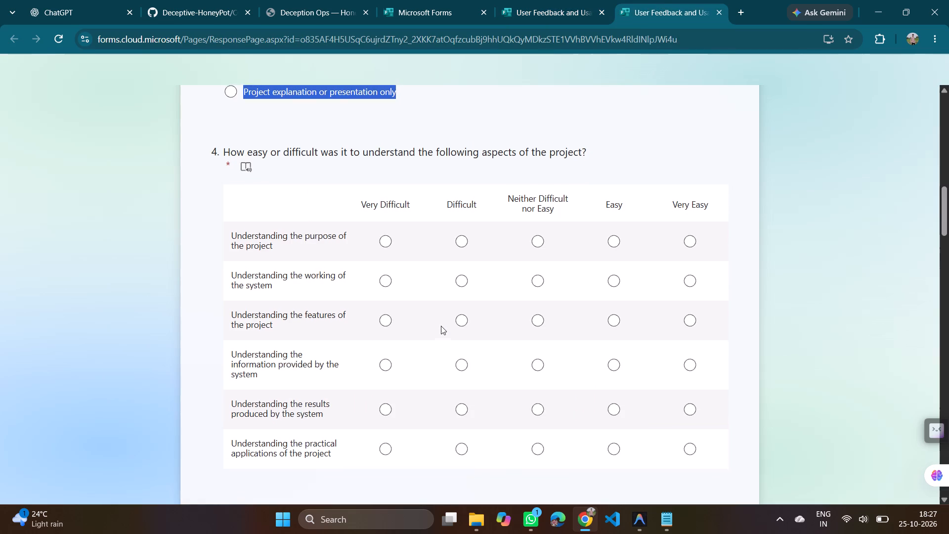
scroll(441, 326, "down", 1)
left_click(557, 16)
scroll(550, 351, "down", 1)
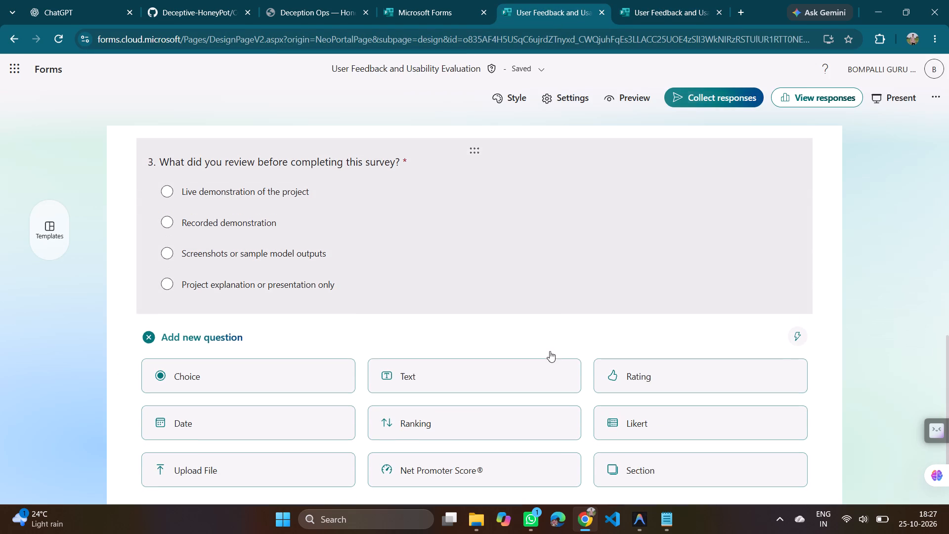
scroll(550, 351, "down", 1)
left_click(659, 417)
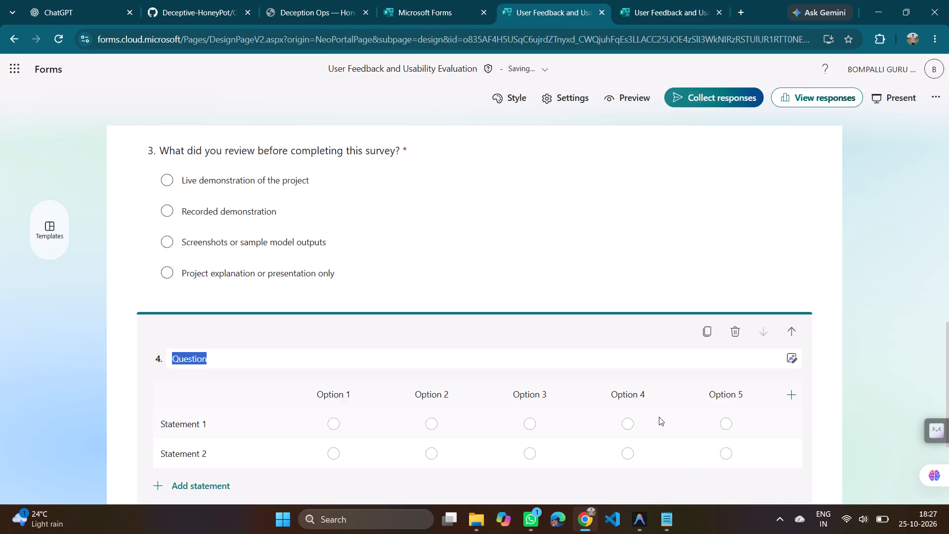
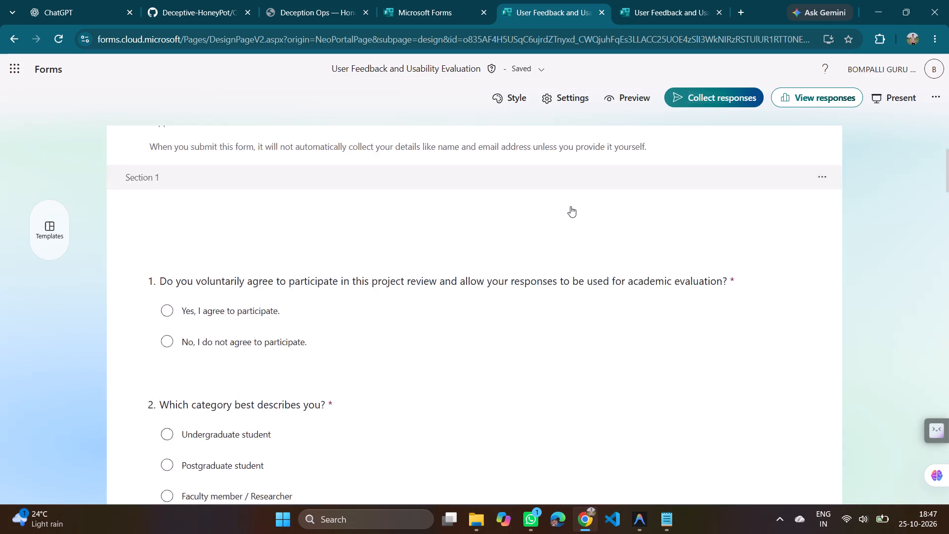
left_click(552, 217)
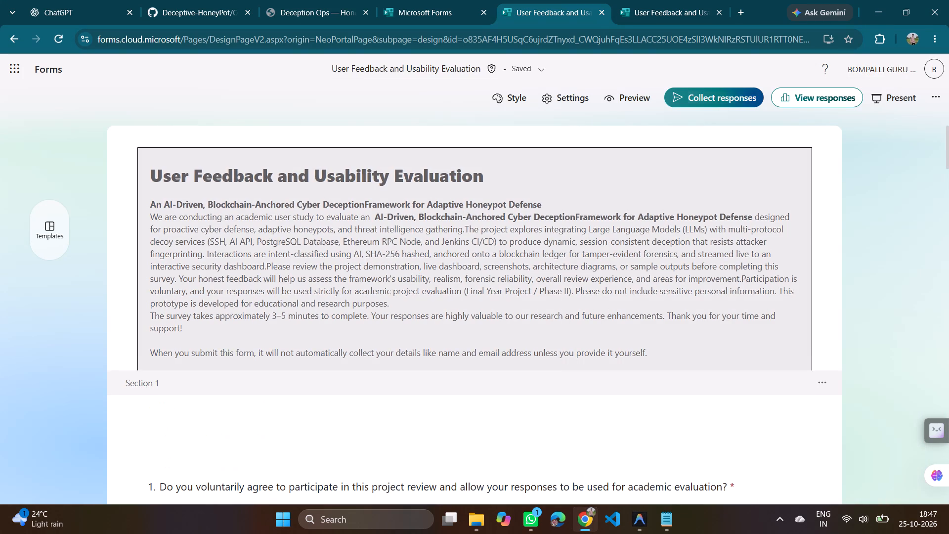
scroll(513, 429, "down", 1)
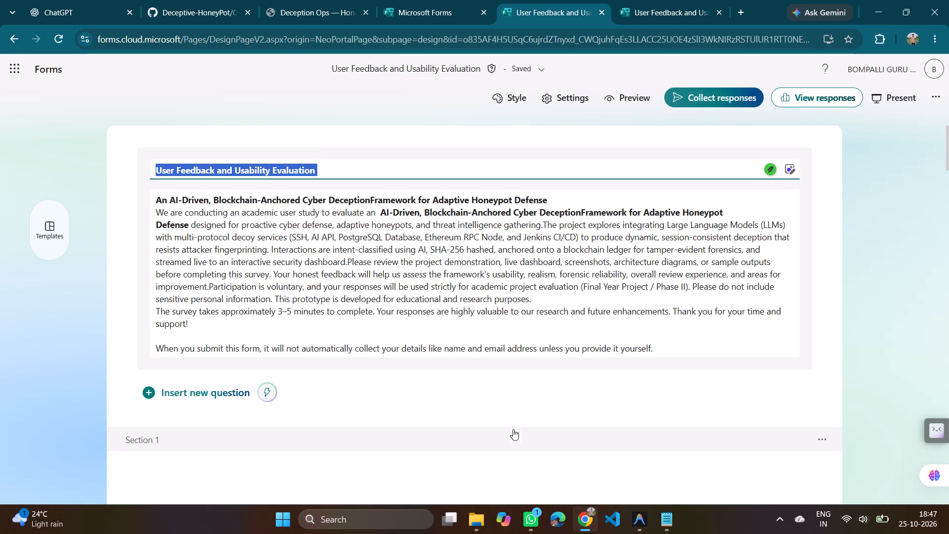
scroll(513, 429, "down", 1)
left_click(817, 316)
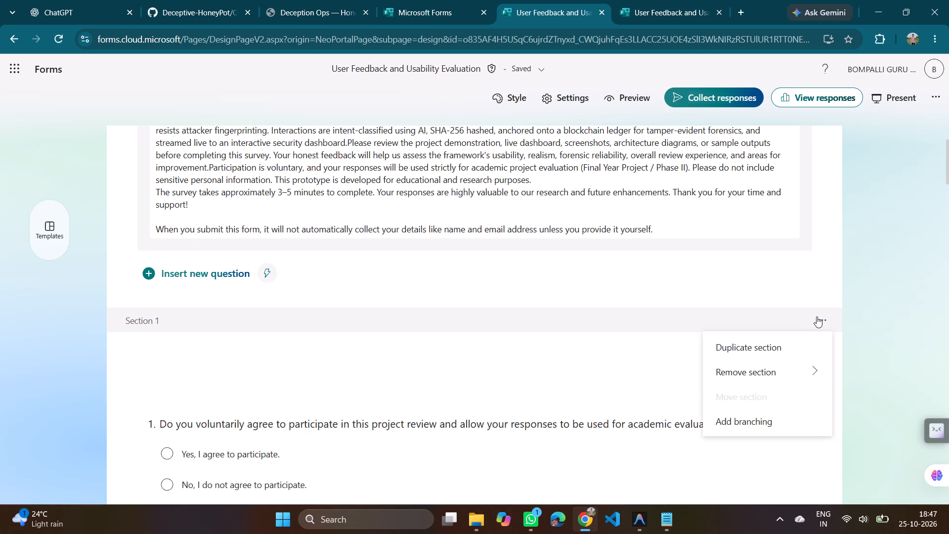
left_click(668, 369)
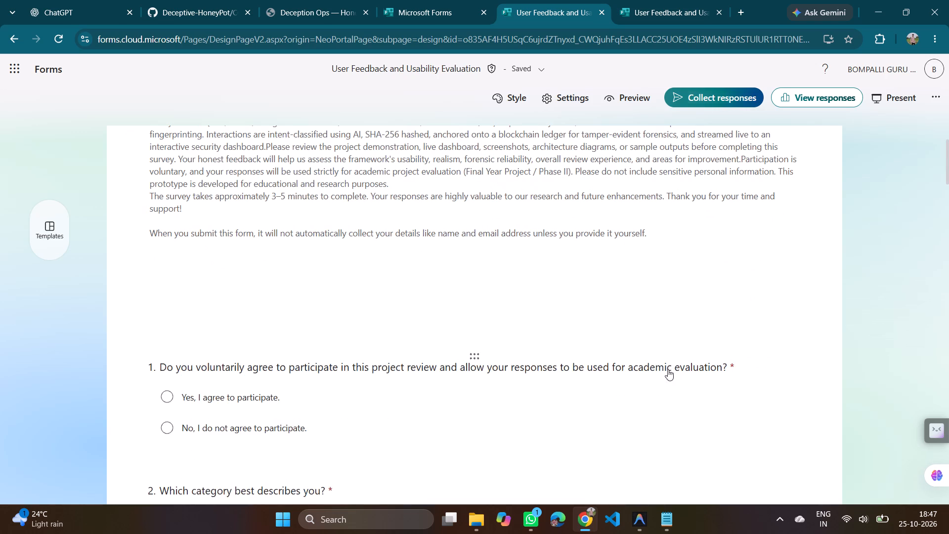
Remove the bold formatting from "AI-Driven, Blockchain-Anchored Cyber DeceptionFramework for Adaptive Honeypot Defense" in the first sentence of the form description.
scroll(585, 279, "up", 1)
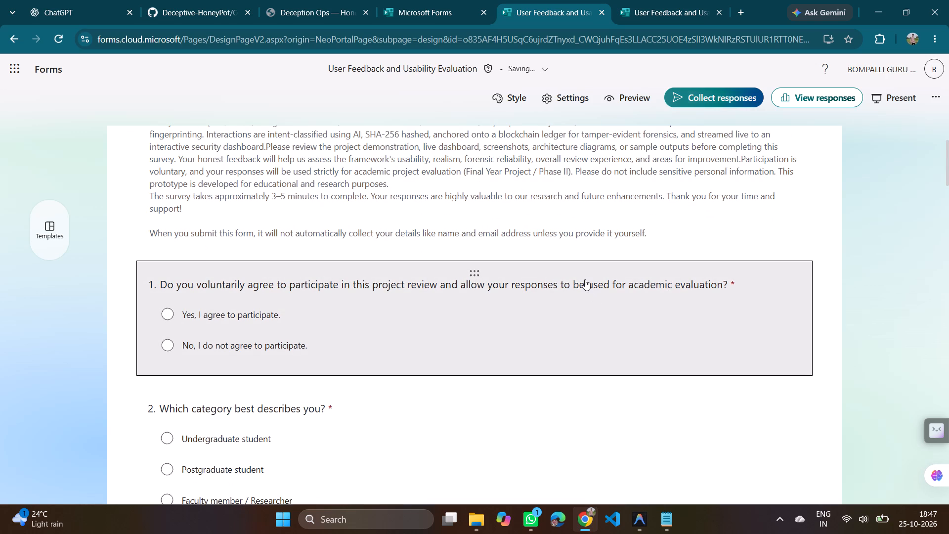
scroll(585, 279, "up", 2)
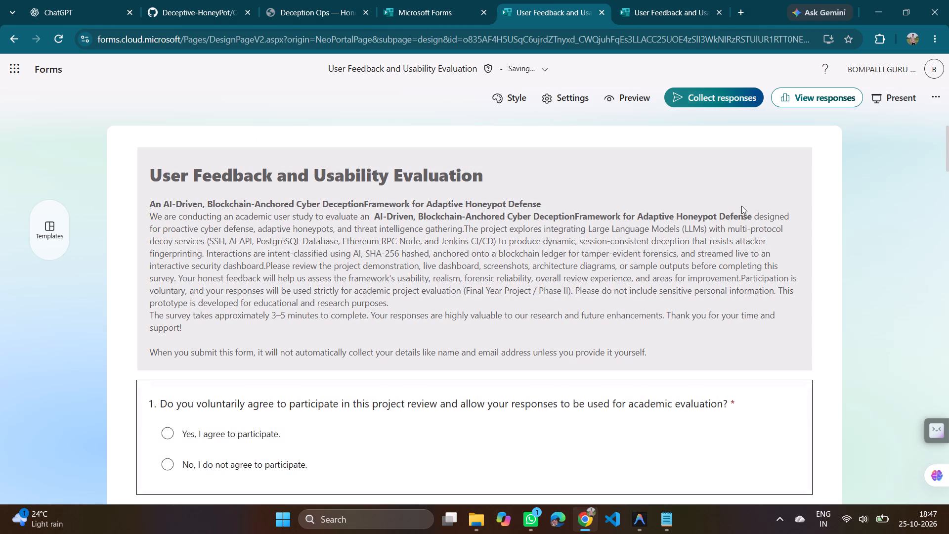
left_click(741, 206)
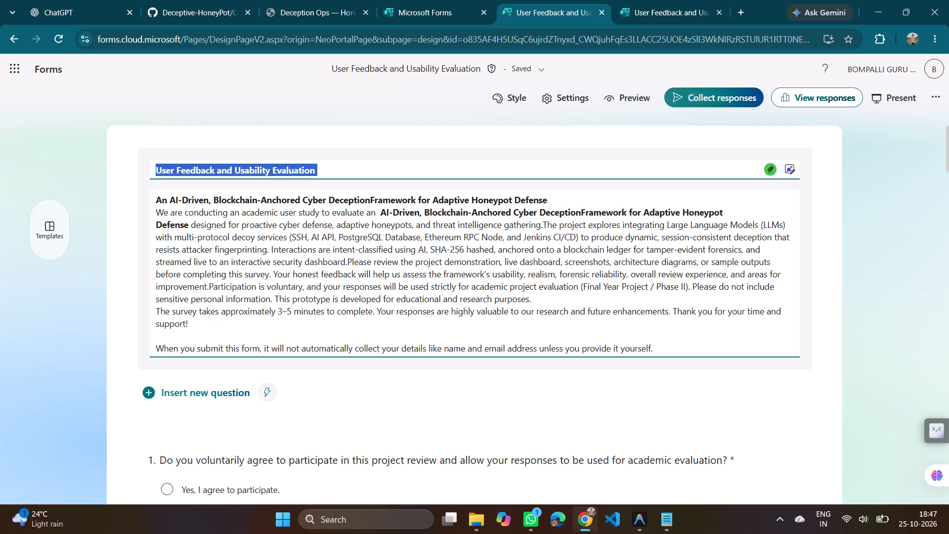
double_click(379, 212)
left_click(379, 212)
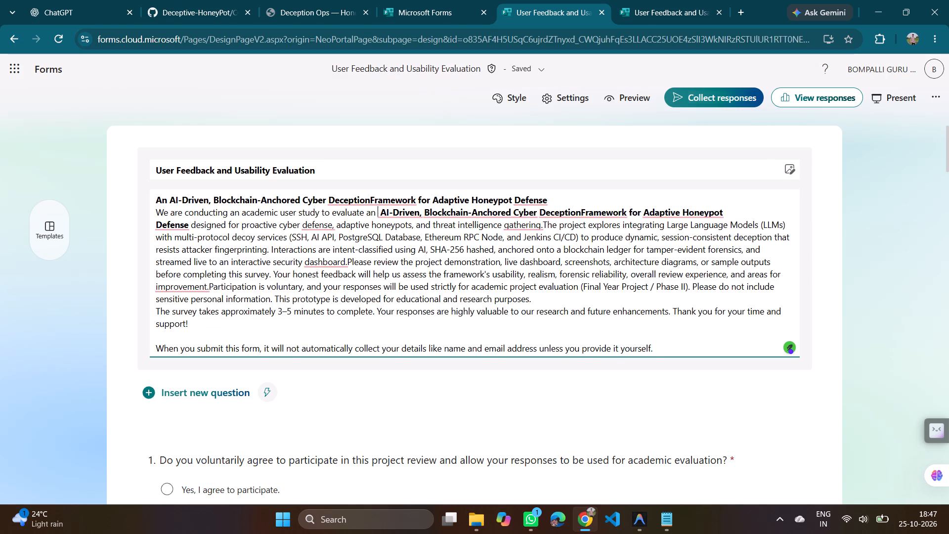
left_click_drag(379, 212, 195, 214)
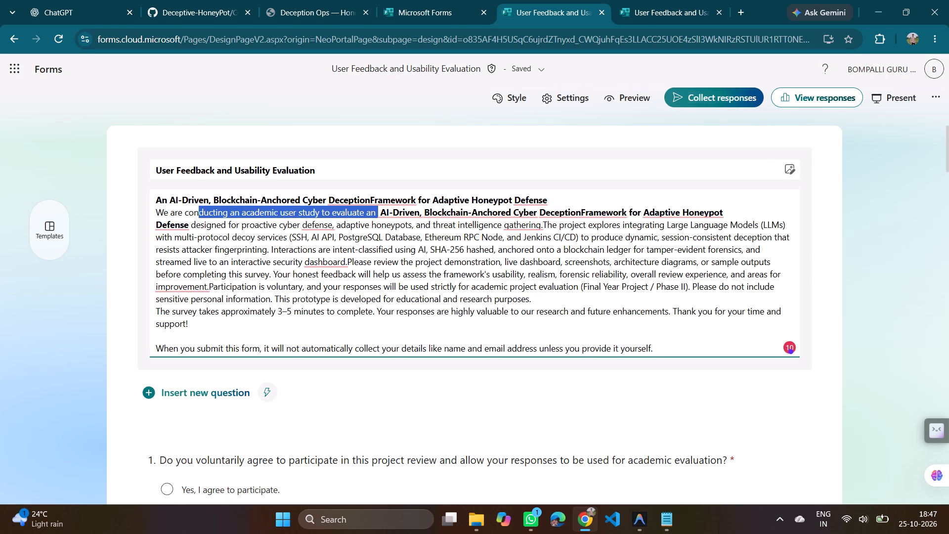
left_click_drag(195, 214, 190, 223)
left_click(218, 187)
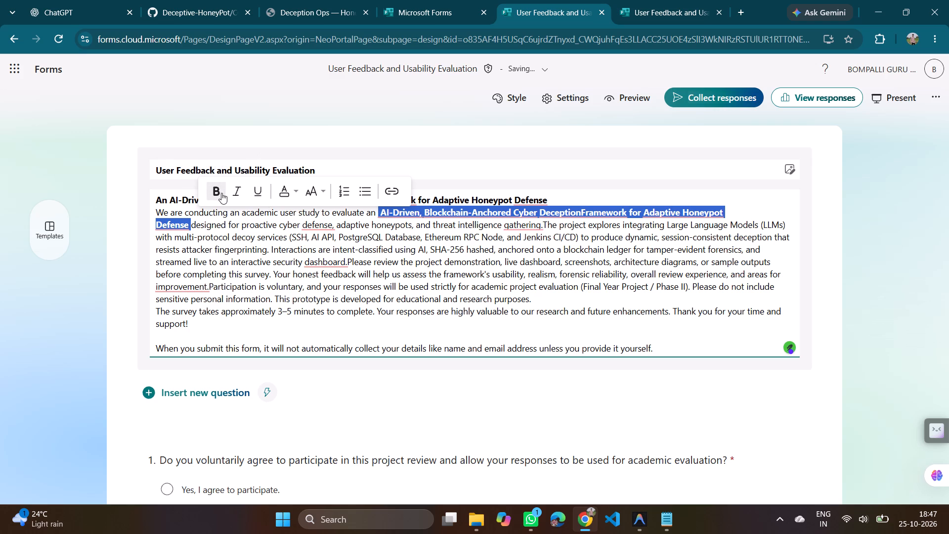
left_click(244, 274)
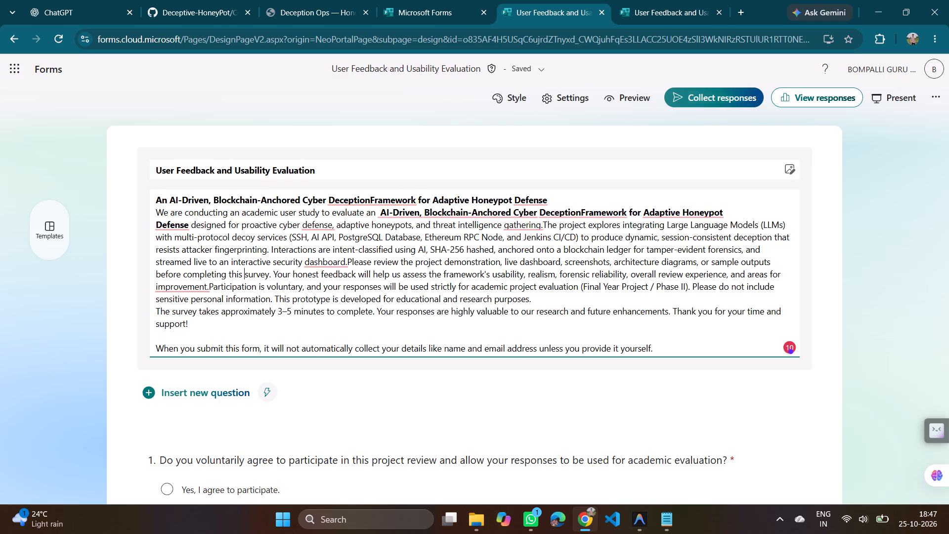
left_click_drag(378, 208, 194, 225)
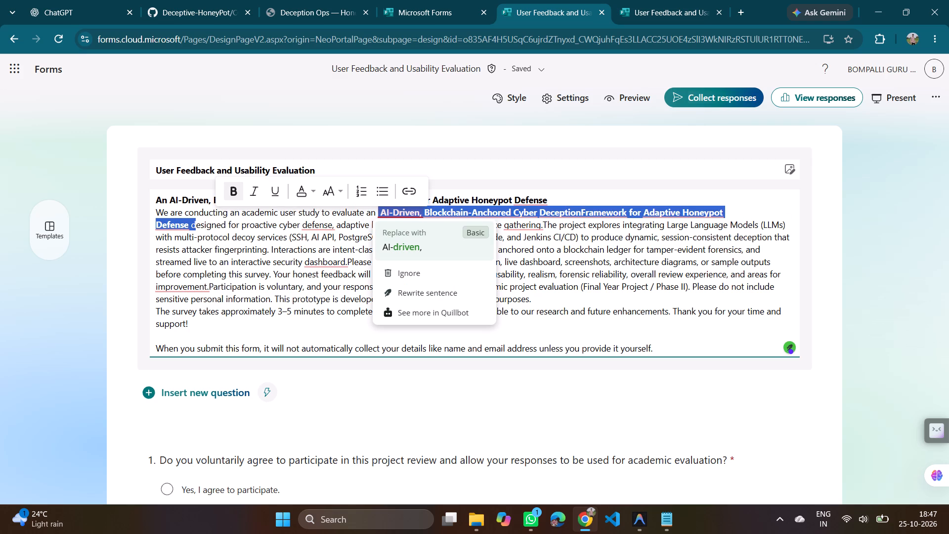
left_click_drag(194, 225, 189, 224)
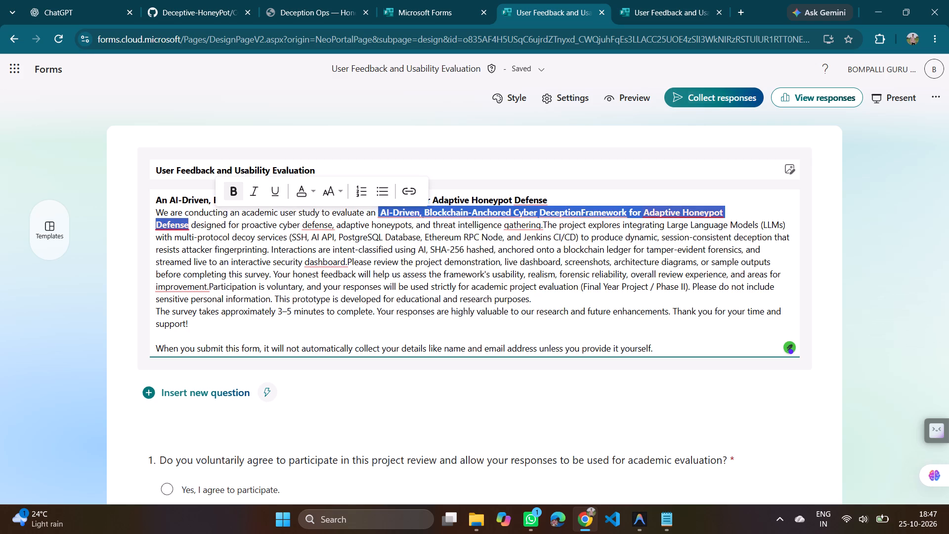
left_click(235, 194)
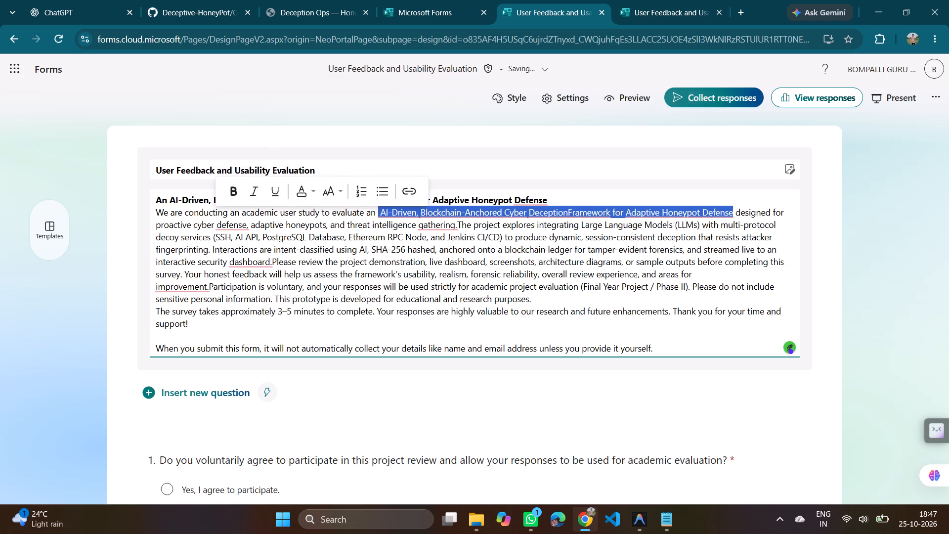
left_click(672, 333)
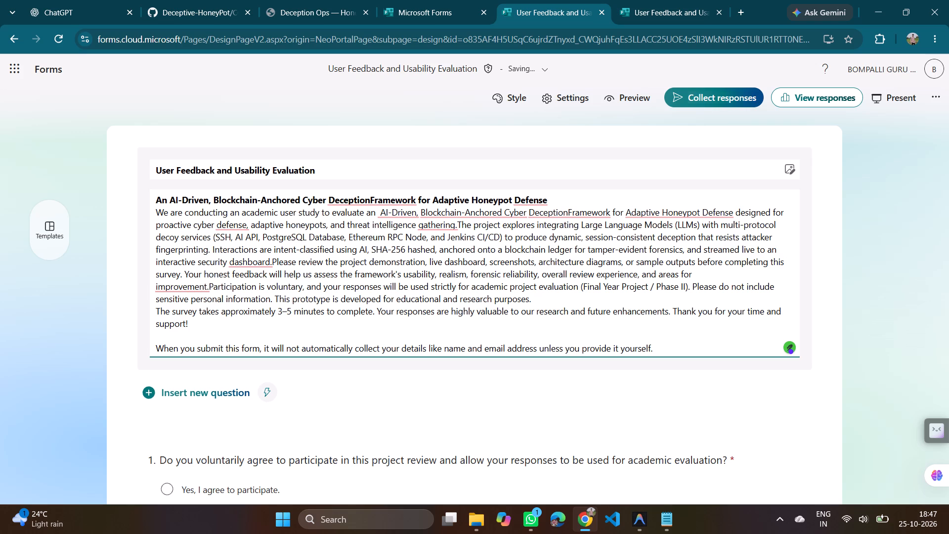
Review the survey questions from question 2 to question 13 for formatting consistency.
scroll(672, 333, "down", 7)
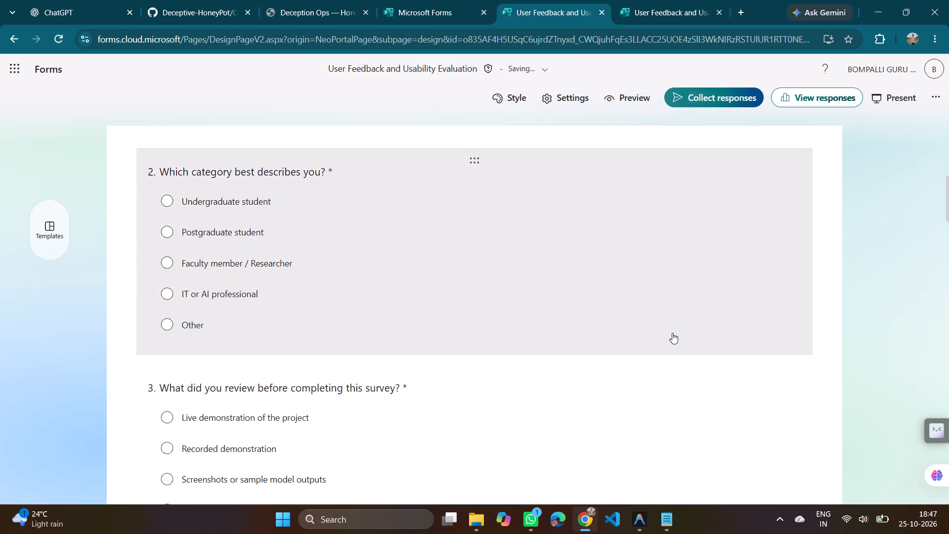
scroll(672, 333, "down", 13)
scroll(672, 333, "up", 4)
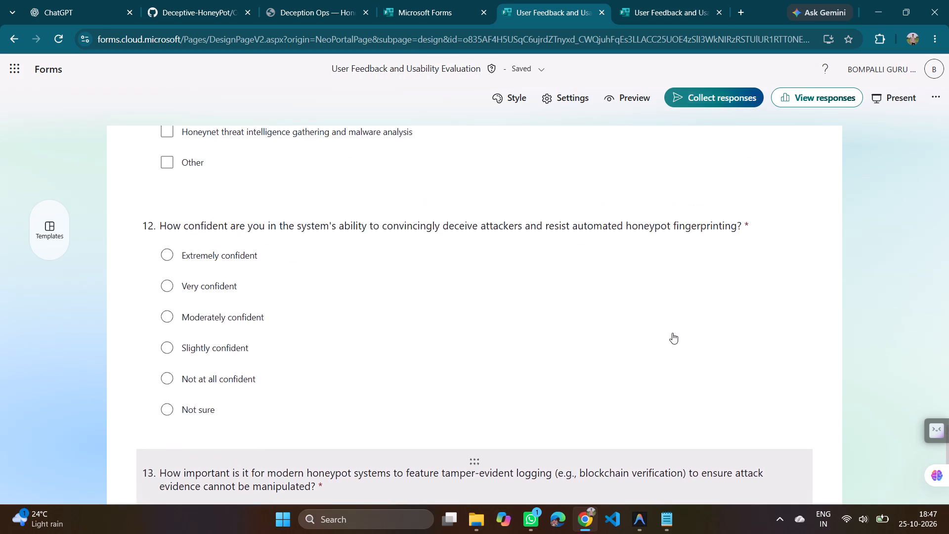
scroll(672, 333, "up", 3)
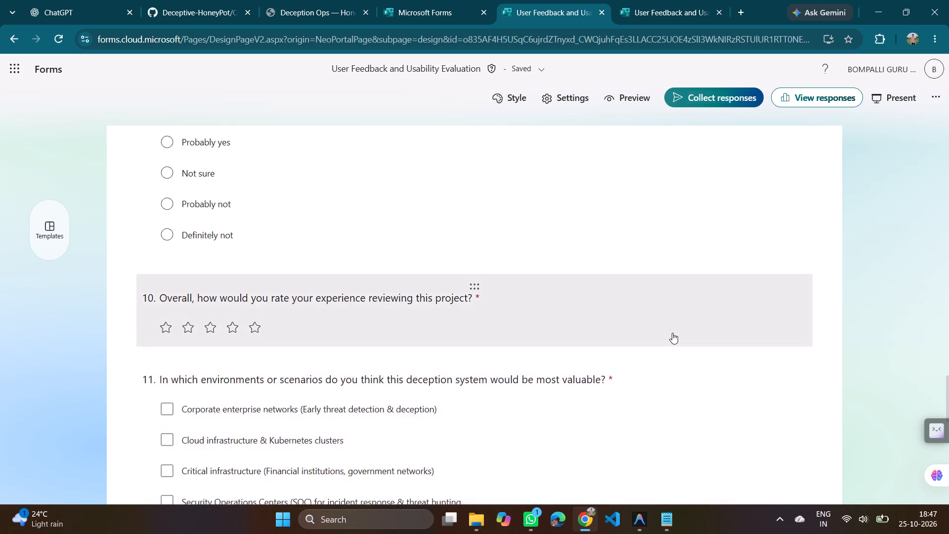
scroll(672, 333, "up", 6)
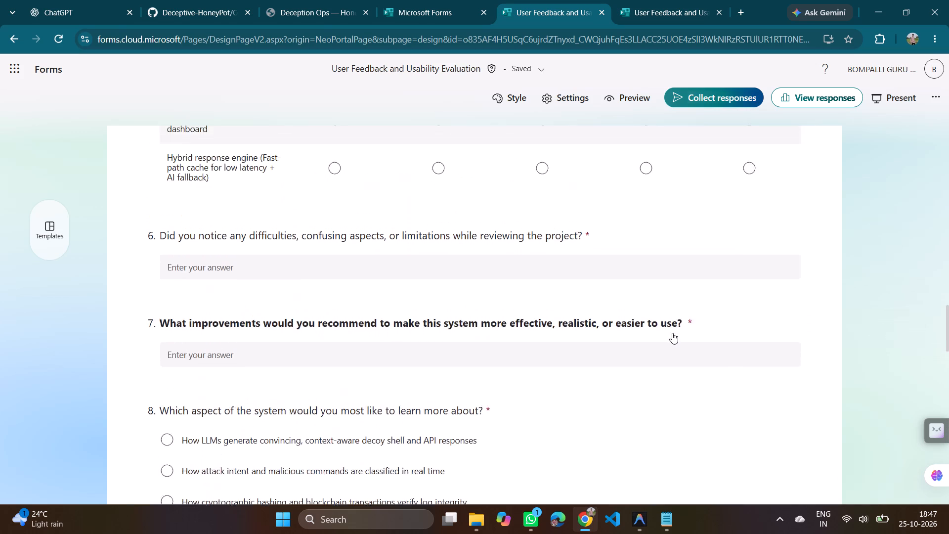
scroll(672, 333, "up", 1)
Remove the bold formatting from question 7, "What improvements would you recommend to make this system more effective, realistic, or easier to use?".
scroll(672, 333, "down", 4)
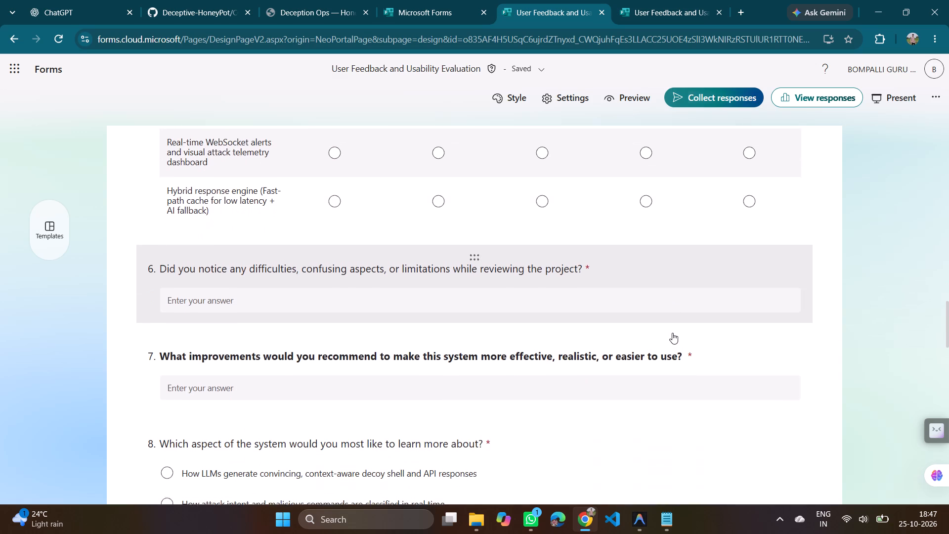
scroll(672, 333, "down", 1)
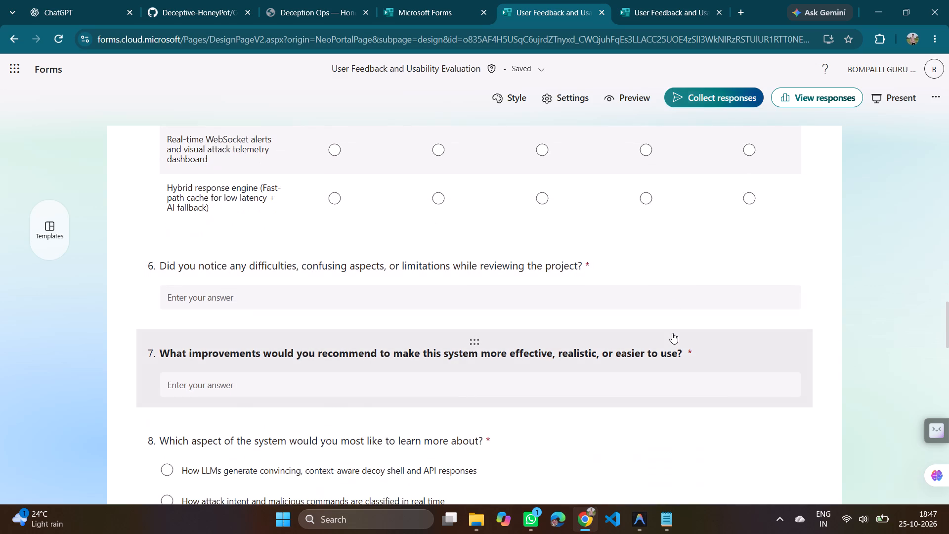
scroll(672, 333, "down", 1)
left_click(623, 291)
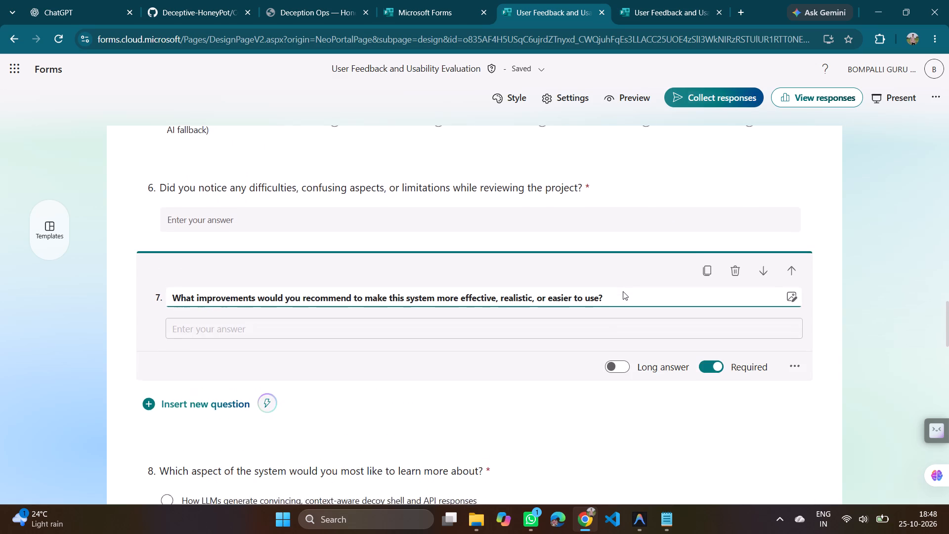
left_click(636, 298)
key("ctrl+a")
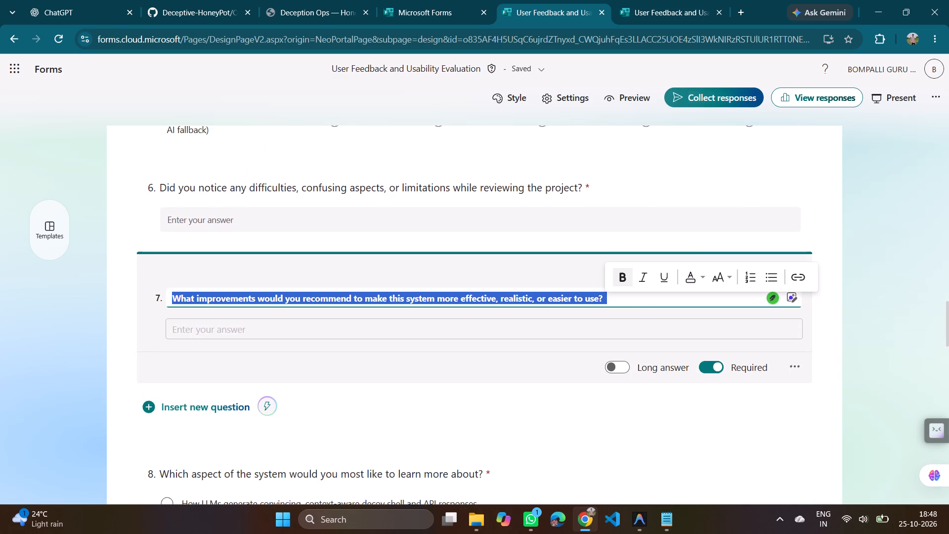
left_click(622, 276)
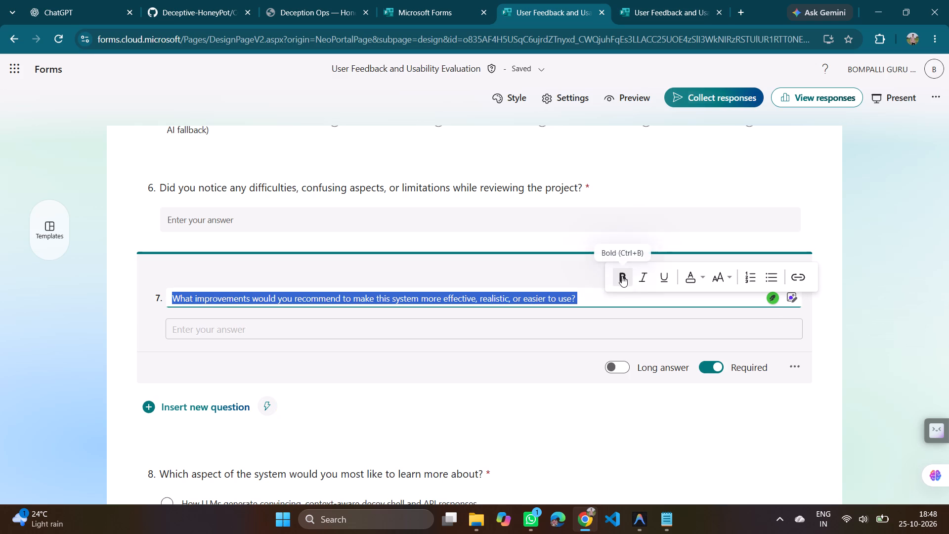
left_click(846, 320)
Review the questions through question 13 and return to the form's title and introduction.
scroll(659, 410, "down", 1)
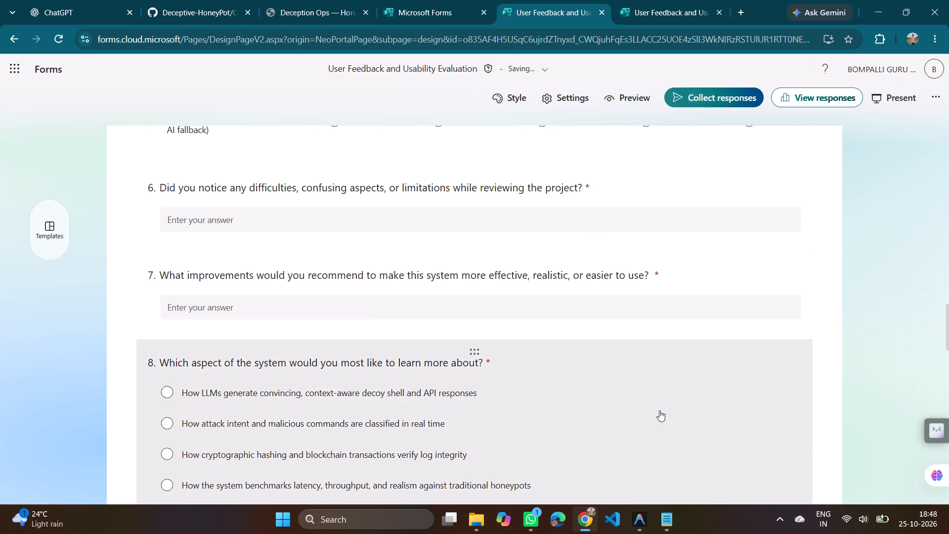
scroll(659, 410, "down", 9)
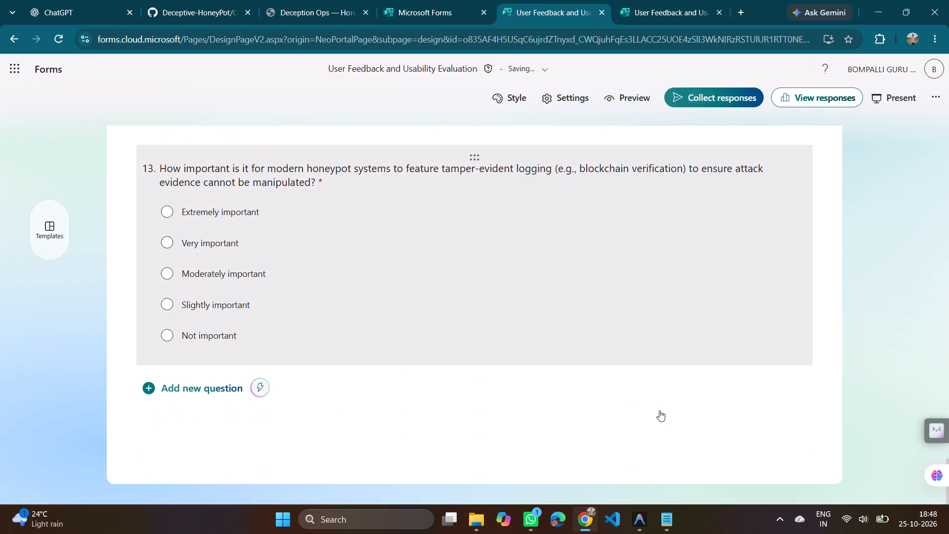
scroll(659, 410, "up", 6)
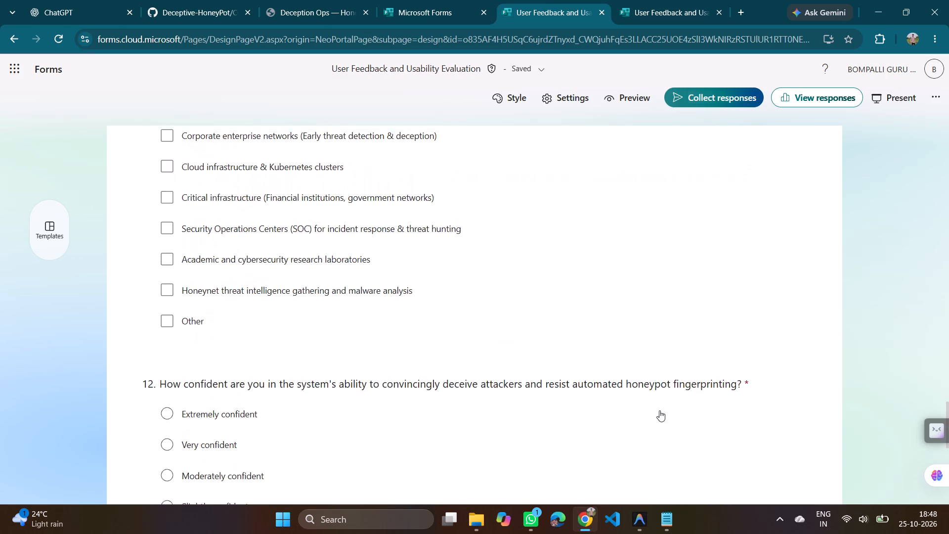
scroll(659, 410, "up", 5)
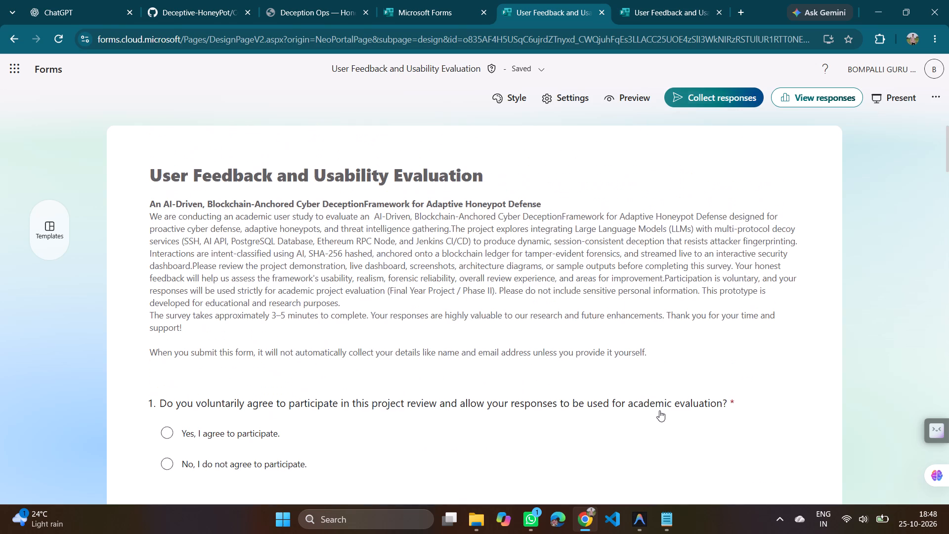
scroll(659, 410, "up", 1)
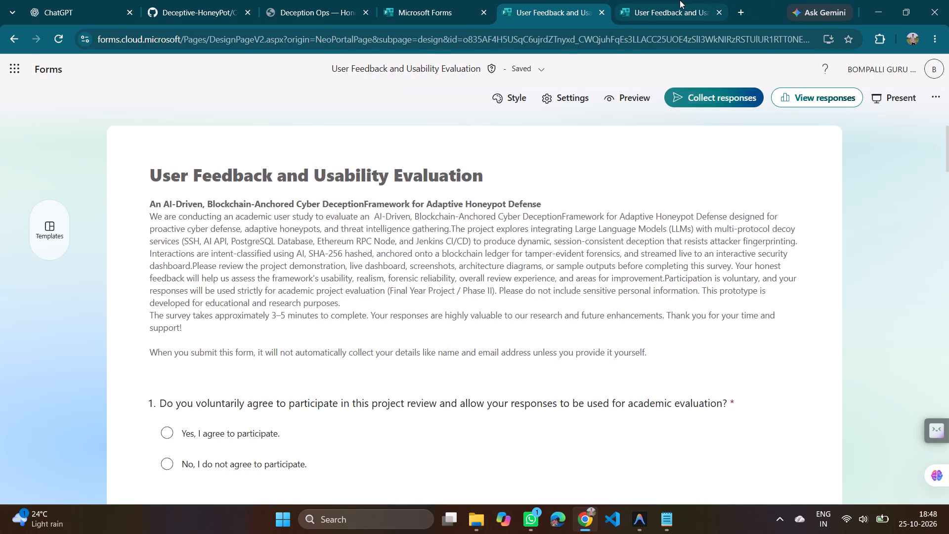
Examine the introduction of the reference crime detection survey for comparison, and return to the form being edited.
left_click(680, 0)
scroll(560, 296, "up", 10)
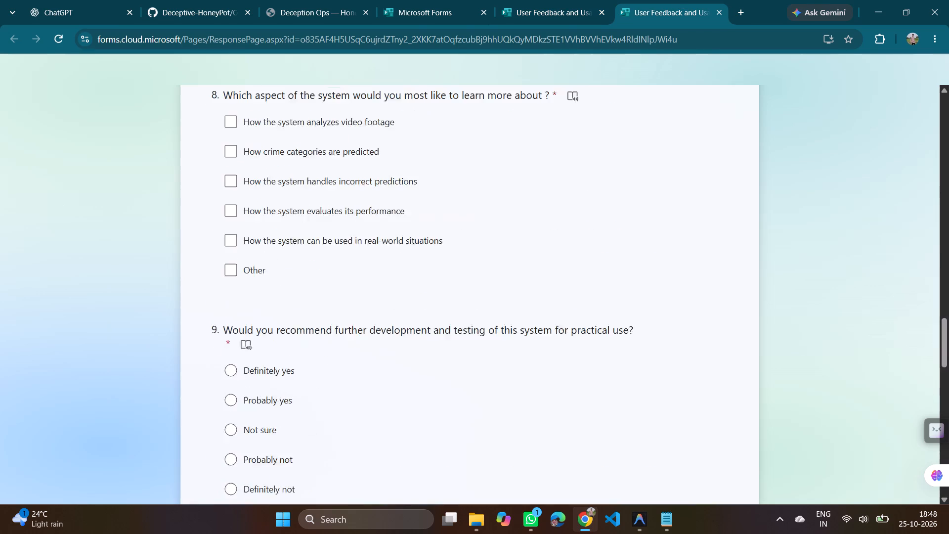
scroll(560, 296, "up", 6)
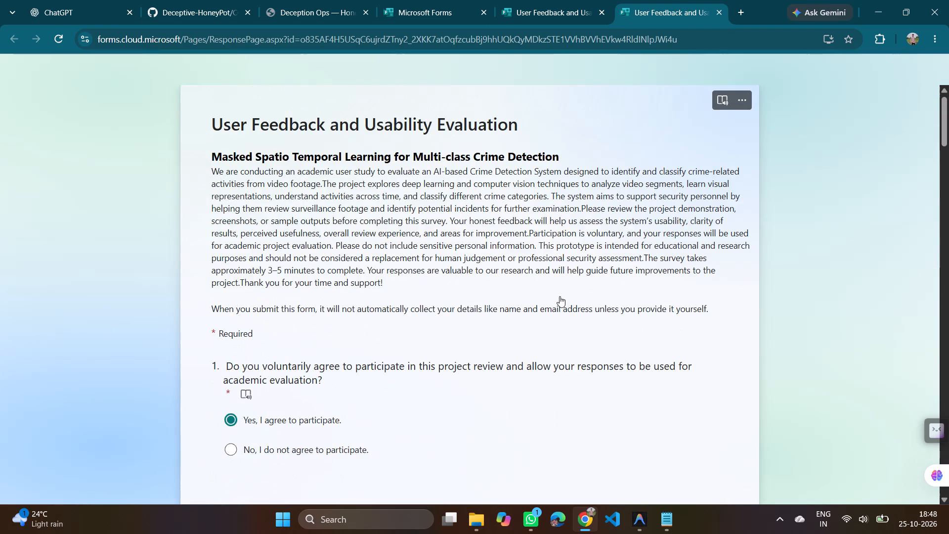
left_click(513, 0)
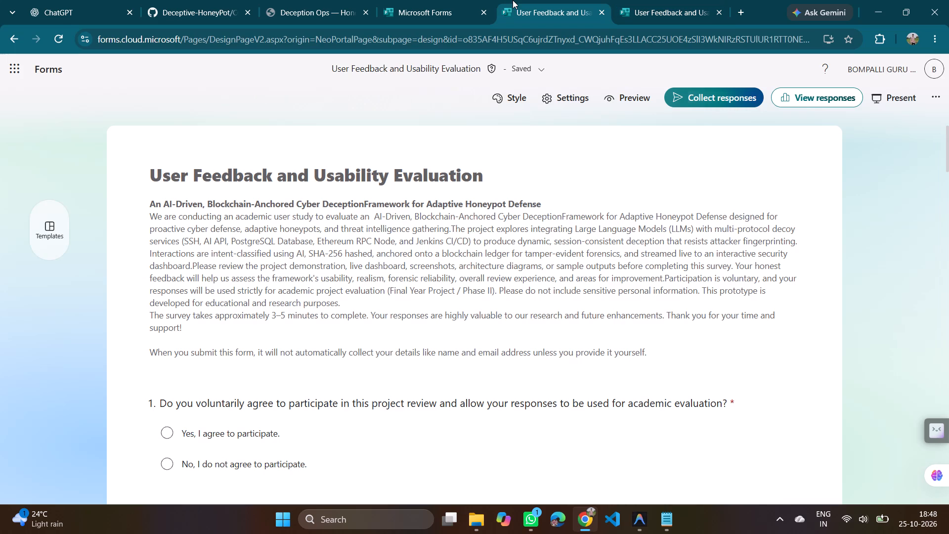
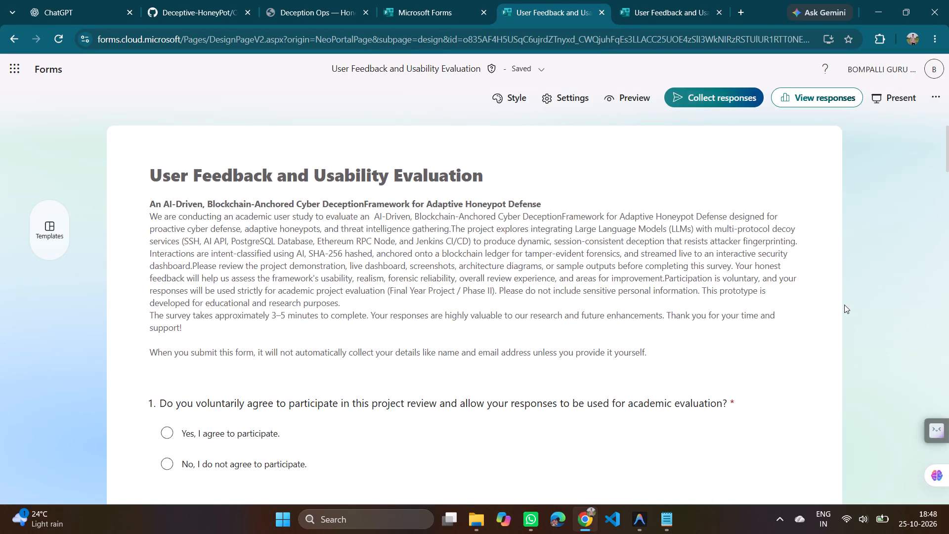
Preview the honeypot survey form and review its introduction and questions, including the rating grids of questions 4 and 5.
left_click(631, 102)
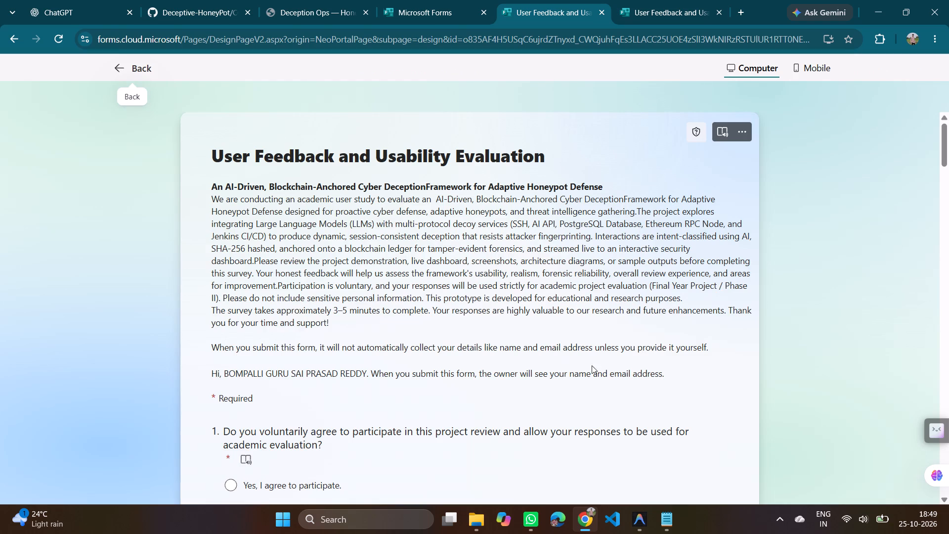
scroll(653, 393, "down", 3)
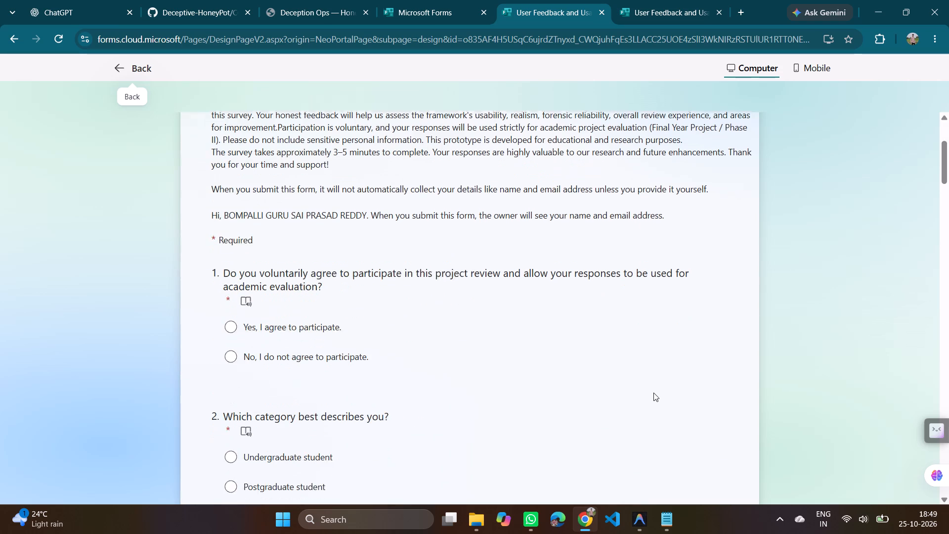
scroll(653, 393, "down", 2)
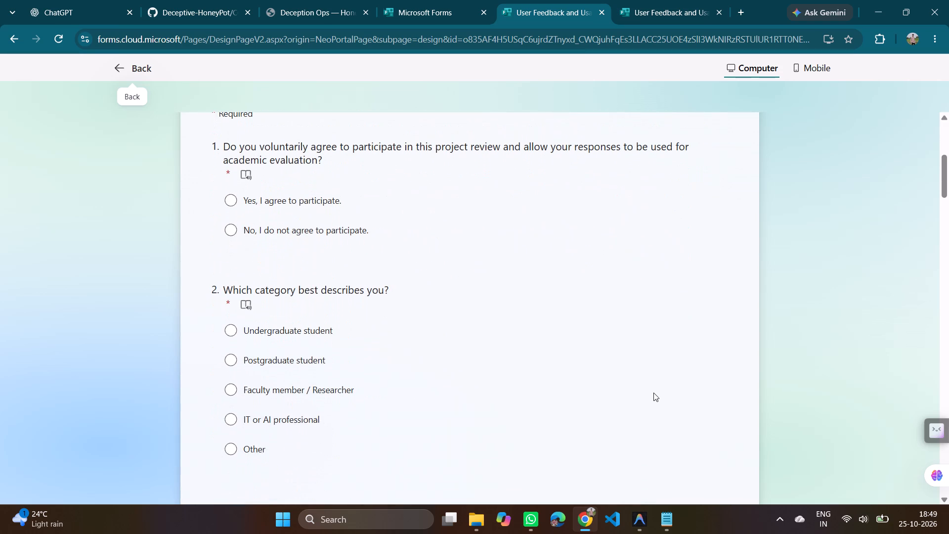
scroll(653, 393, "down", 2)
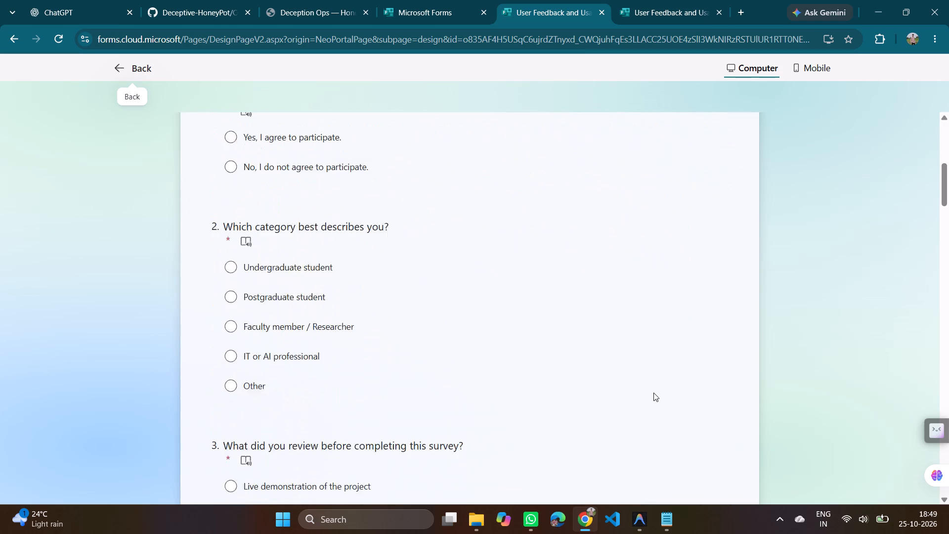
scroll(653, 393, "down", 7)
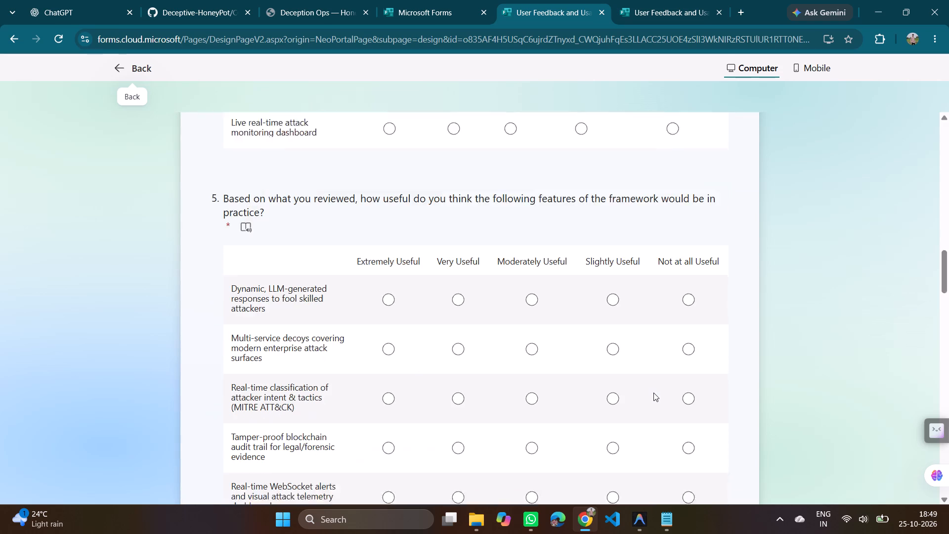
scroll(653, 393, "down", 2)
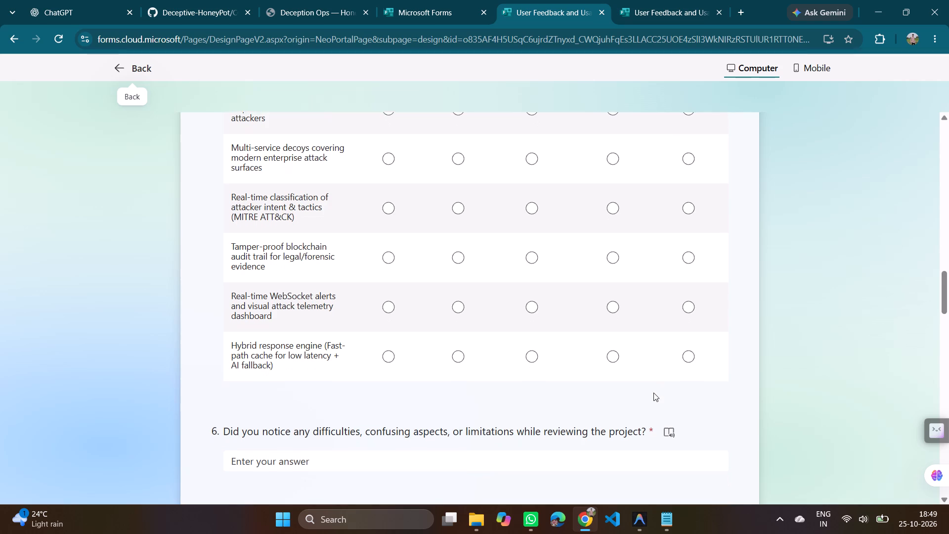
scroll(653, 393, "down", 1)
scroll(653, 393, "up", 4)
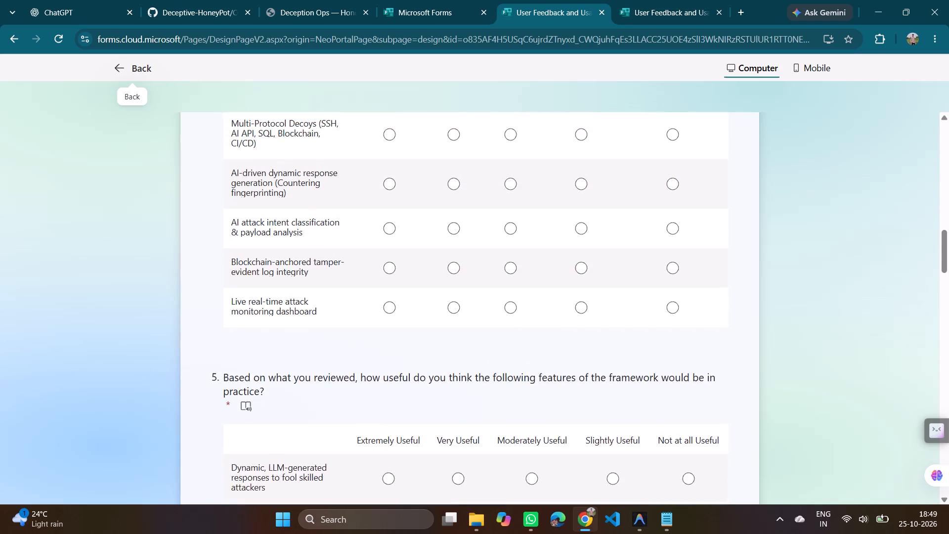
scroll(653, 393, "up", 2)
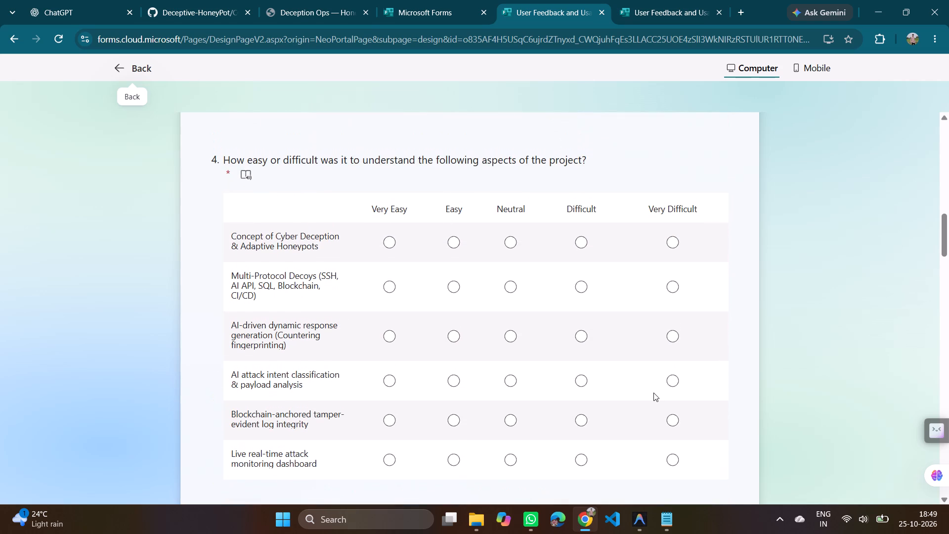
scroll(653, 393, "down", 1)
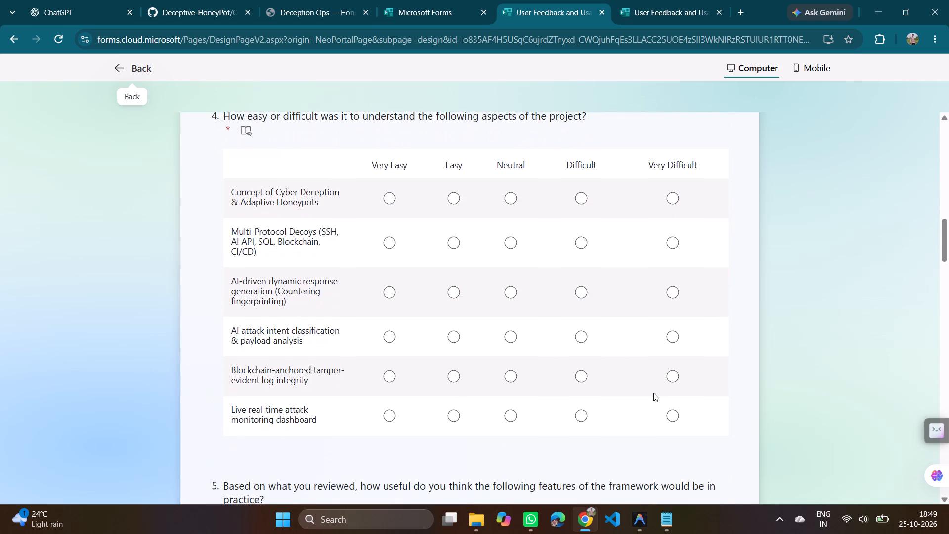
scroll(653, 393, "down", 1)
Compare the crime detection survey's questions up to the question 4 grid with the honeypot preview, and review the preview through question 13.
left_click(680, 0)
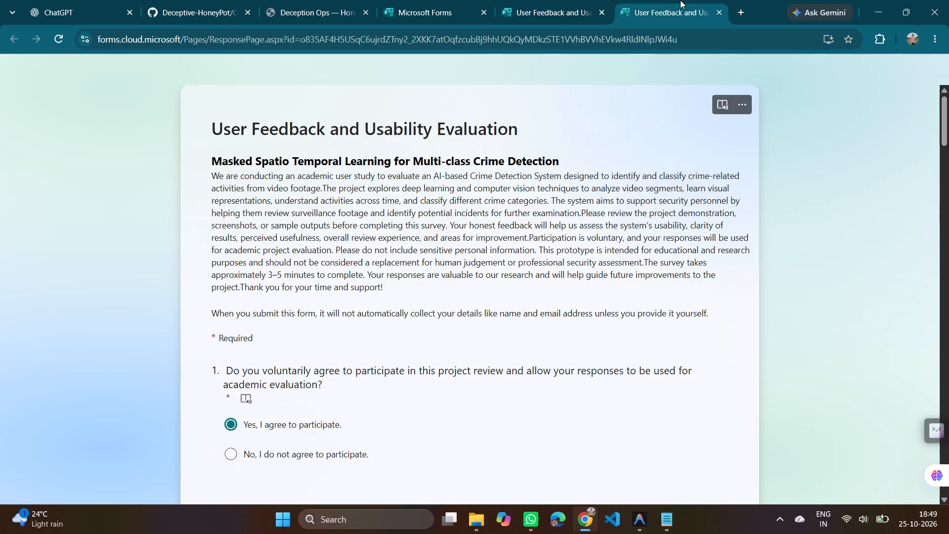
scroll(551, 315, "down", 10)
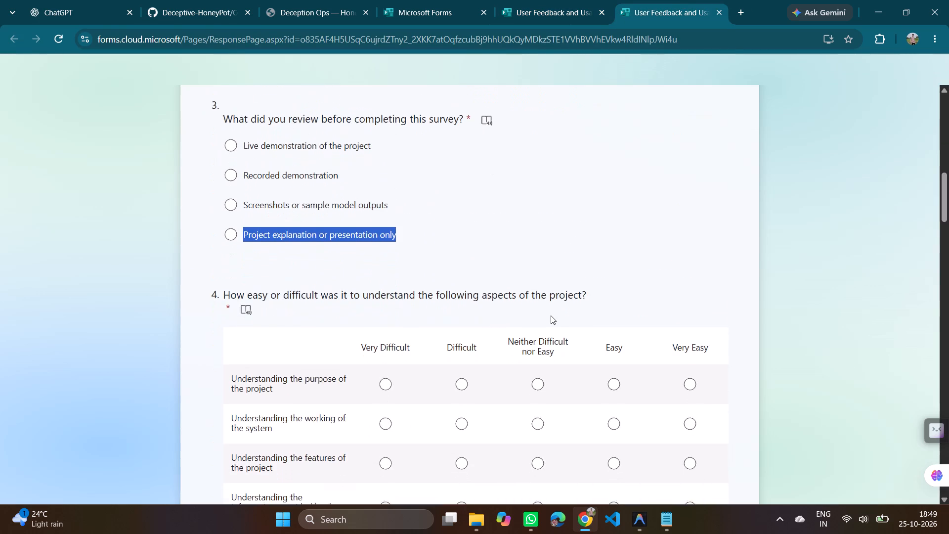
scroll(551, 315, "down", 1)
left_click(545, 0)
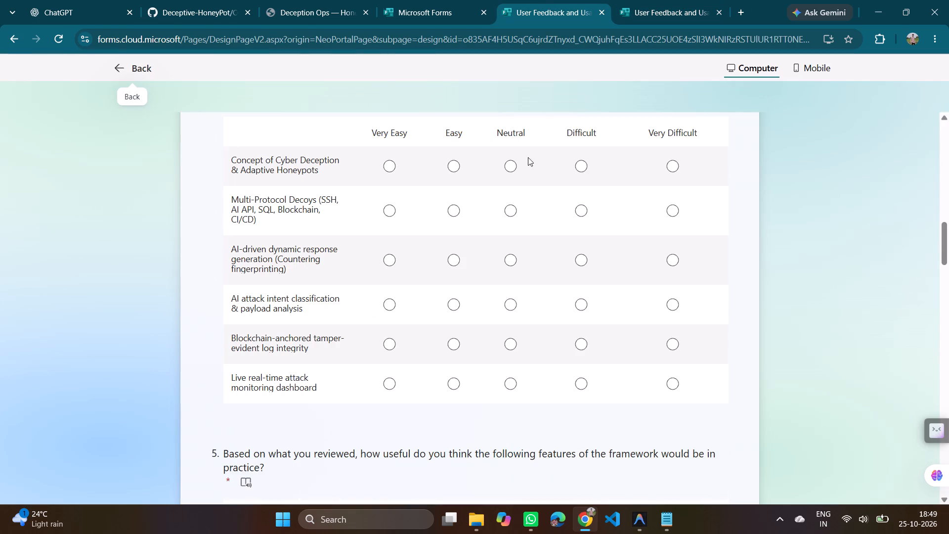
scroll(509, 245, "up", 2)
scroll(509, 245, "down", 5)
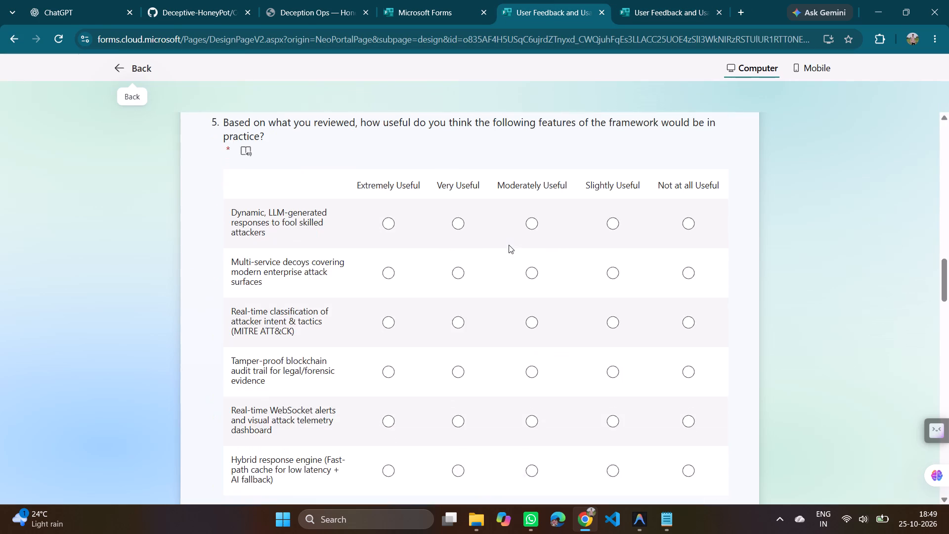
scroll(509, 245, "down", 11)
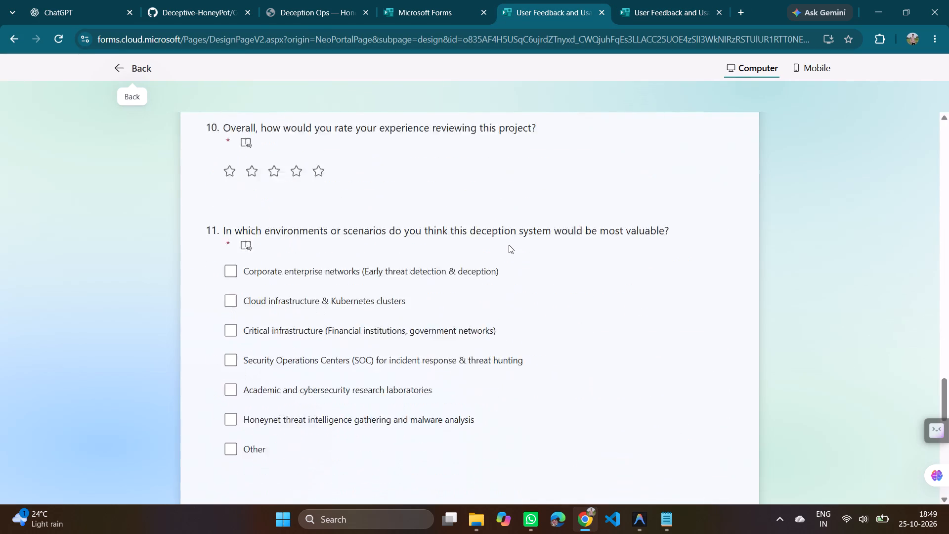
scroll(509, 245, "down", 8)
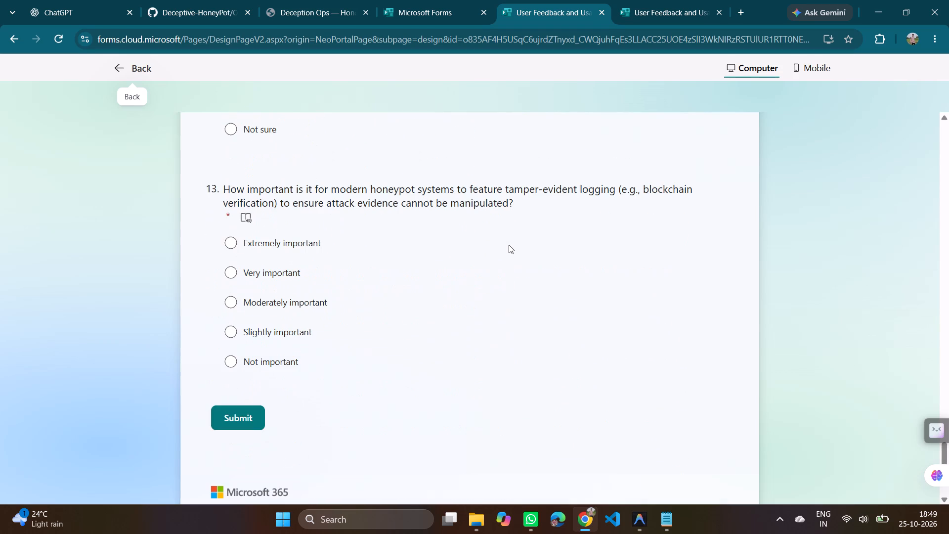
scroll(509, 245, "up", 6)
scroll(509, 245, "down", 4)
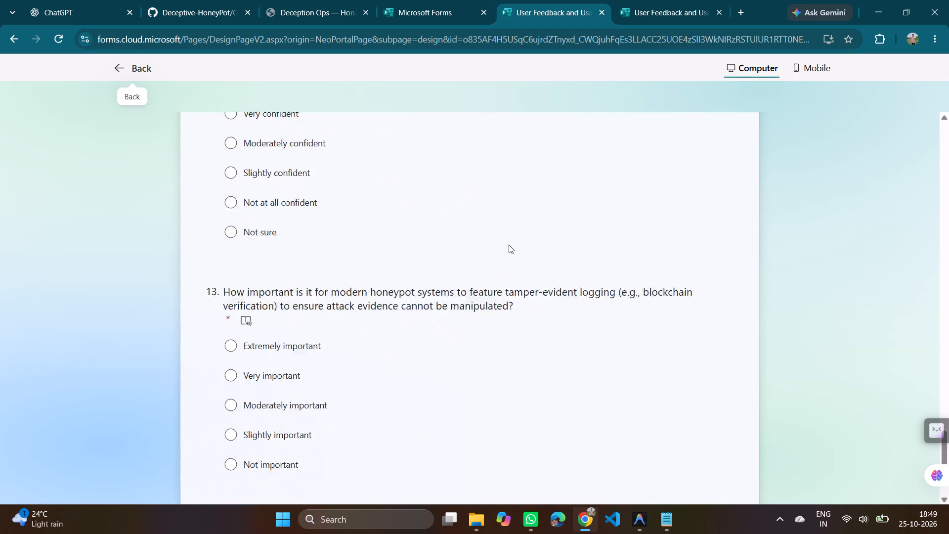
Check the crime detection survey through its final question against the honeypot preview, and return the honeypot form to editing view.
left_click(637, 0)
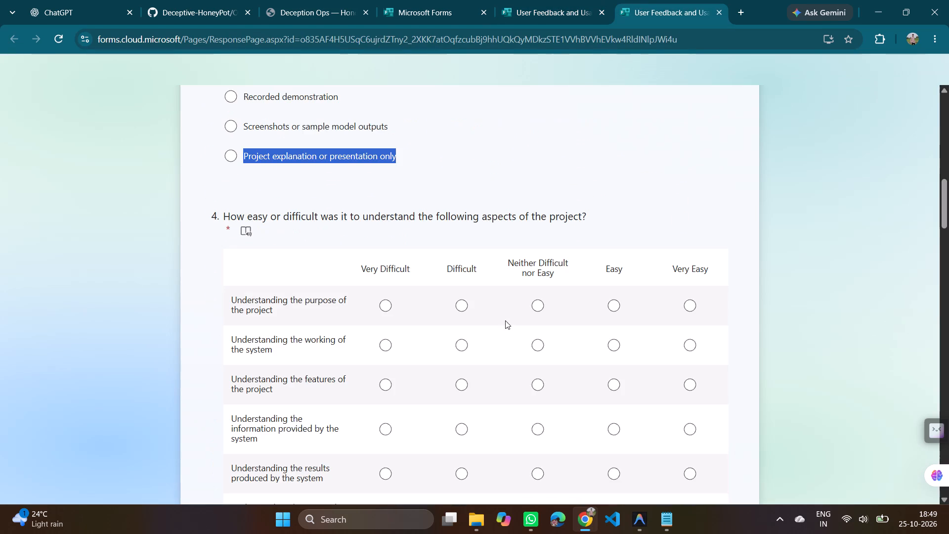
scroll(505, 320, "down", 12)
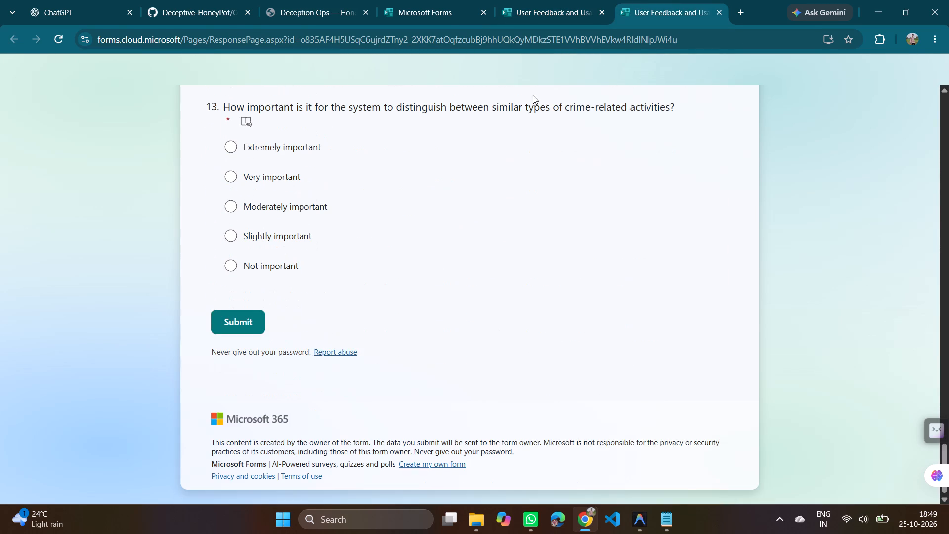
left_click(530, 0)
scroll(414, 160, "up", 16)
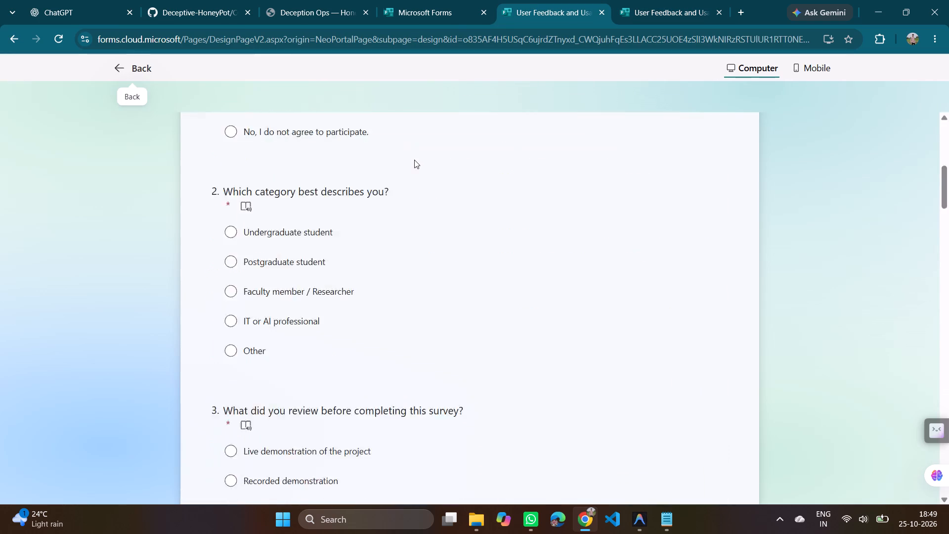
left_click(132, 62)
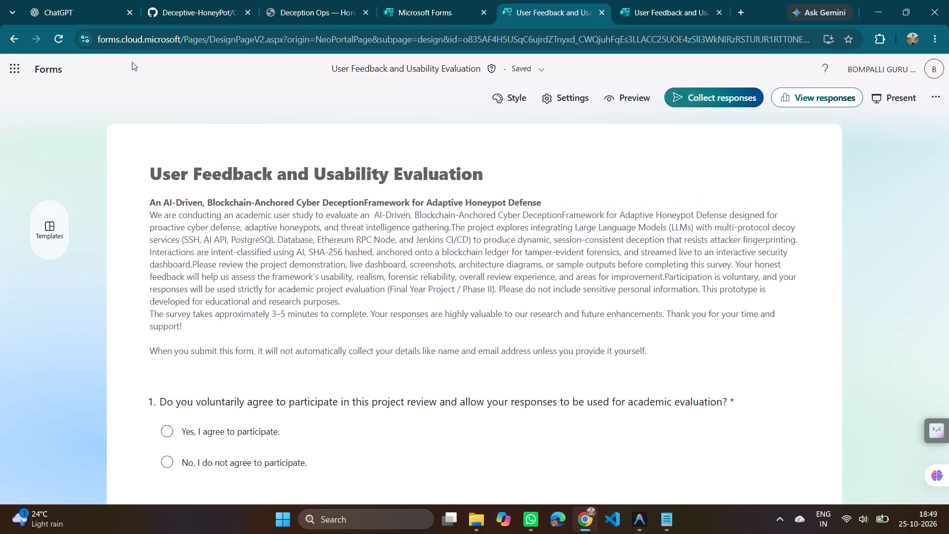
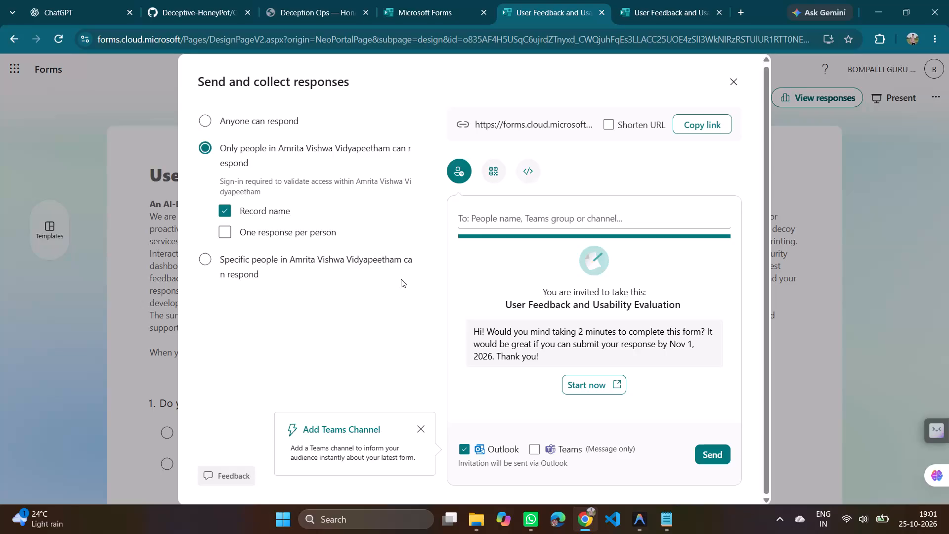
Set the form's response access so that anyone can respond.
left_click(285, 125)
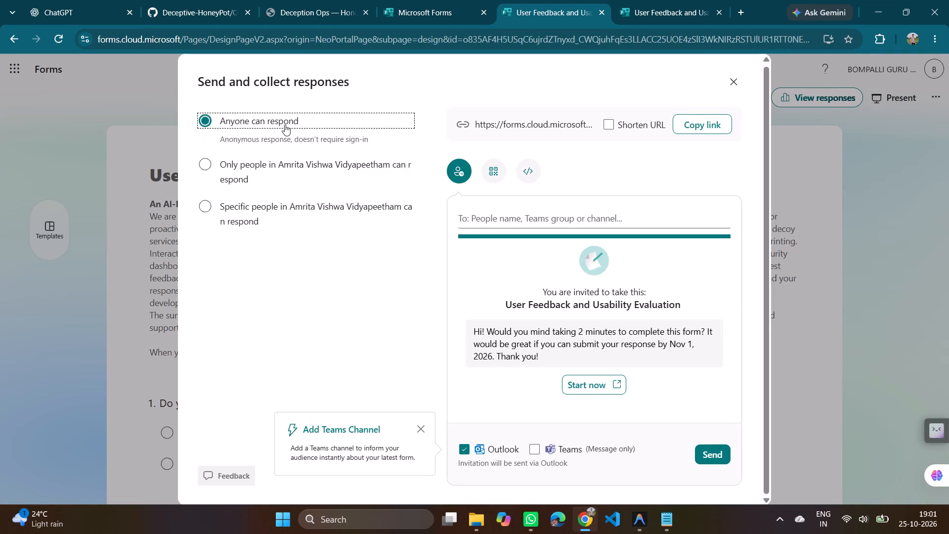
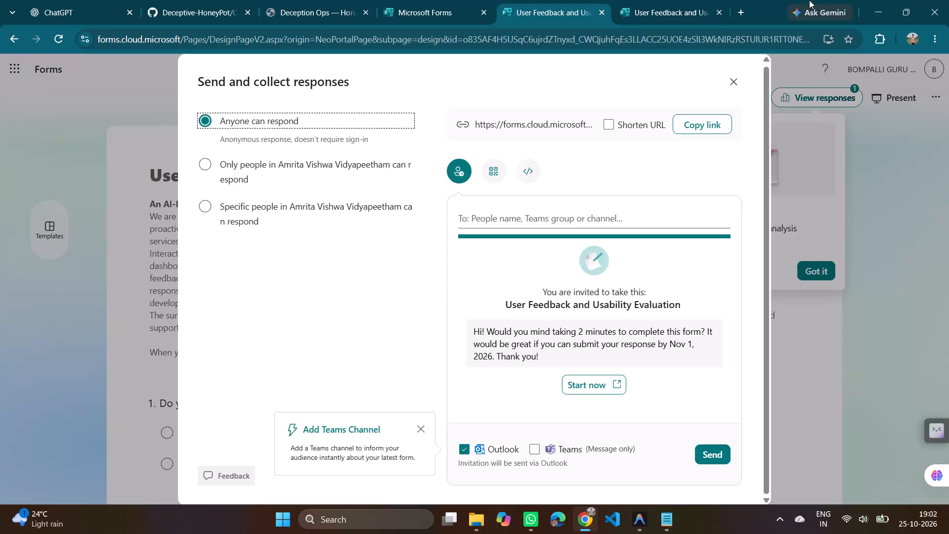
Close the sharing dialog and open the responses overview of the User Feedback and Usability Evaluation form, dismissing its introductory tip.
left_click(733, 89)
left_click(777, 97)
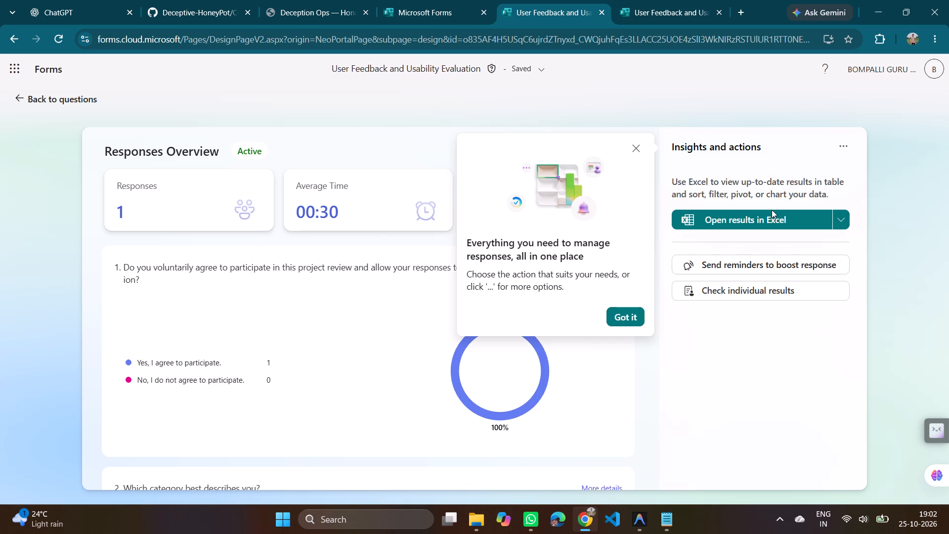
left_click(630, 315)
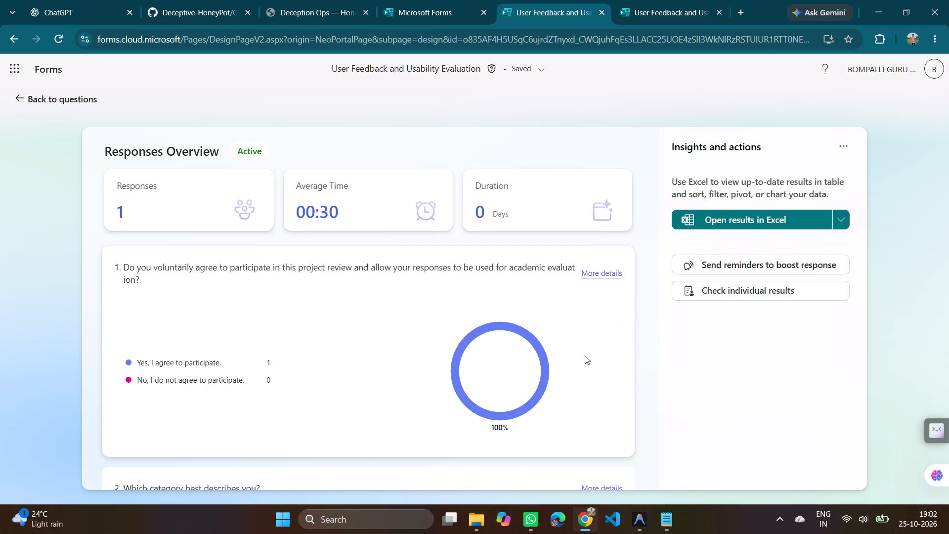
Print the form's response summary to PDF with all pages in portrait layout, and save it to the Downloads folder.
left_click(847, 141)
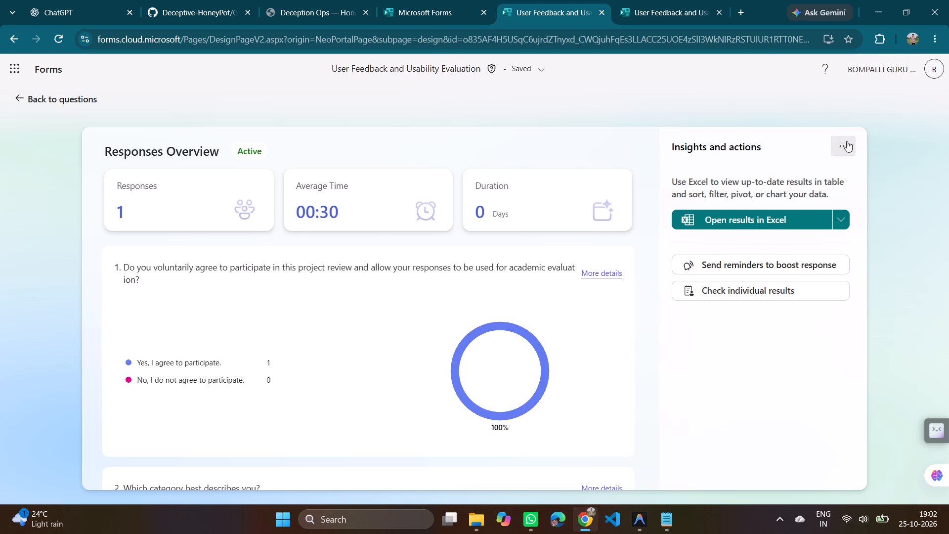
left_click(788, 194)
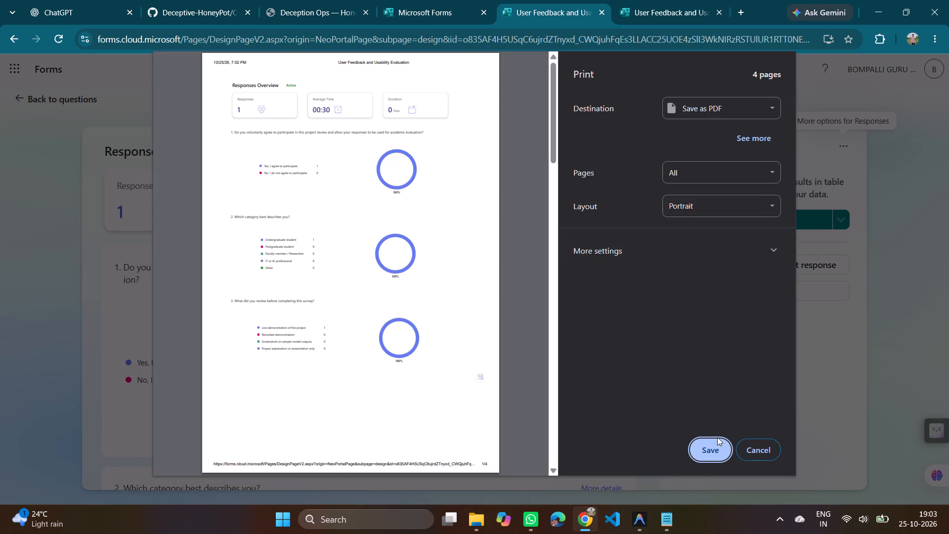
left_click(706, 452)
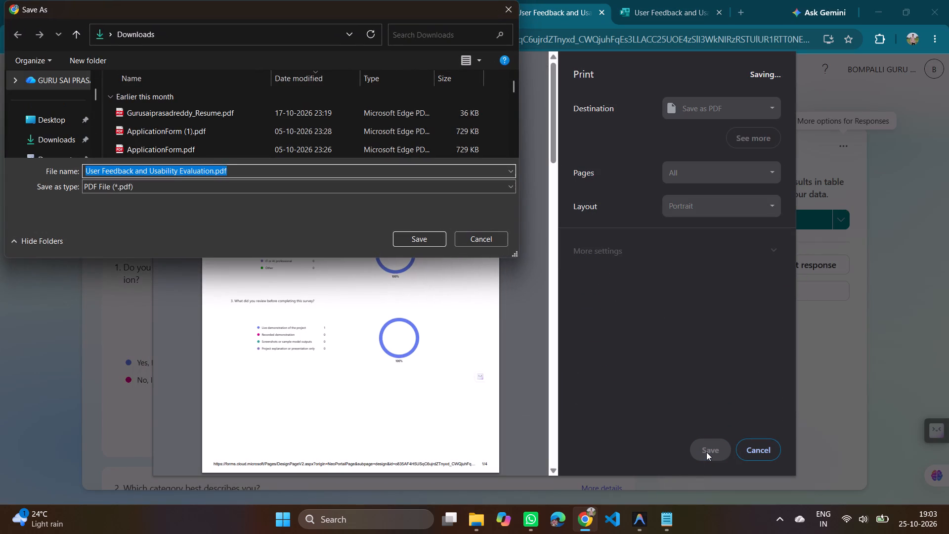
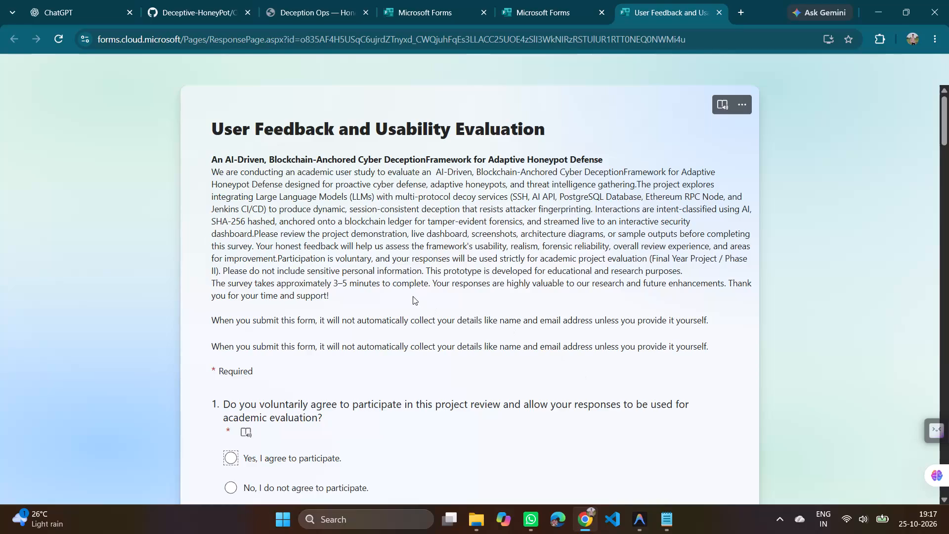
Answer survey questions 1 to 3 with "Yes, I agree to participate", "Undergraduate student" and "Live demonstration of the project".
scroll(413, 296, "down", 1)
left_click(288, 370)
scroll(288, 370, "down", 2)
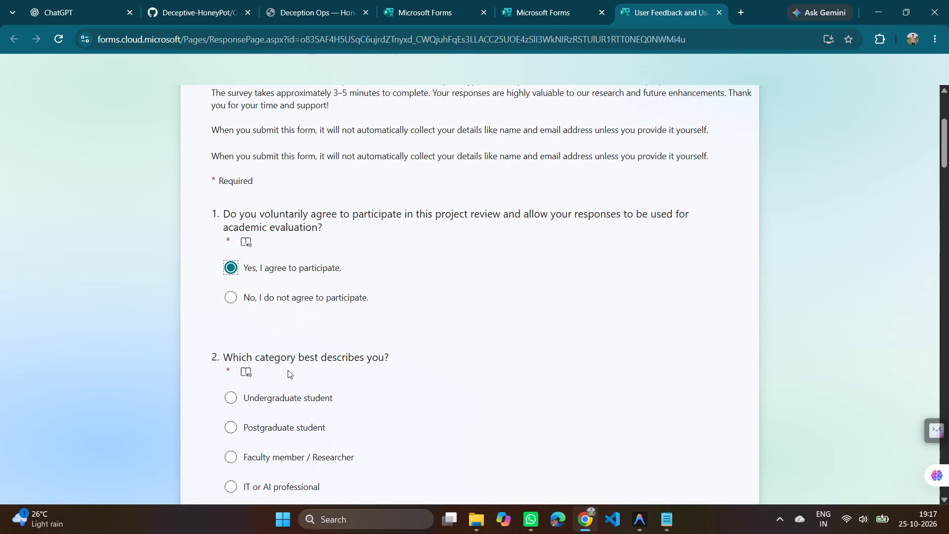
left_click(269, 400)
scroll(269, 400, "down", 3)
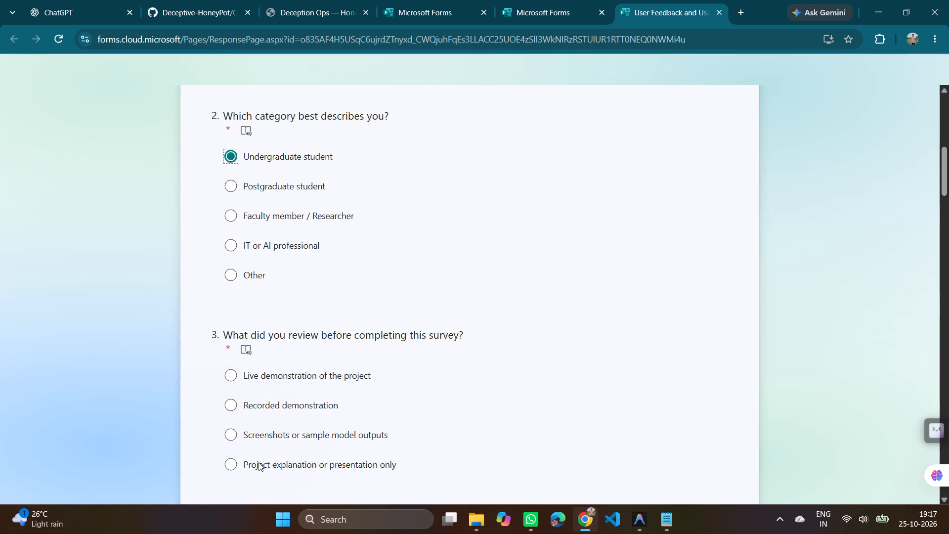
left_click(282, 371)
In question 4, rate the understanding of "Concept of Cyber Deception & Adaptive Honeypots" as Very Easy.
scroll(282, 371, "down", 4)
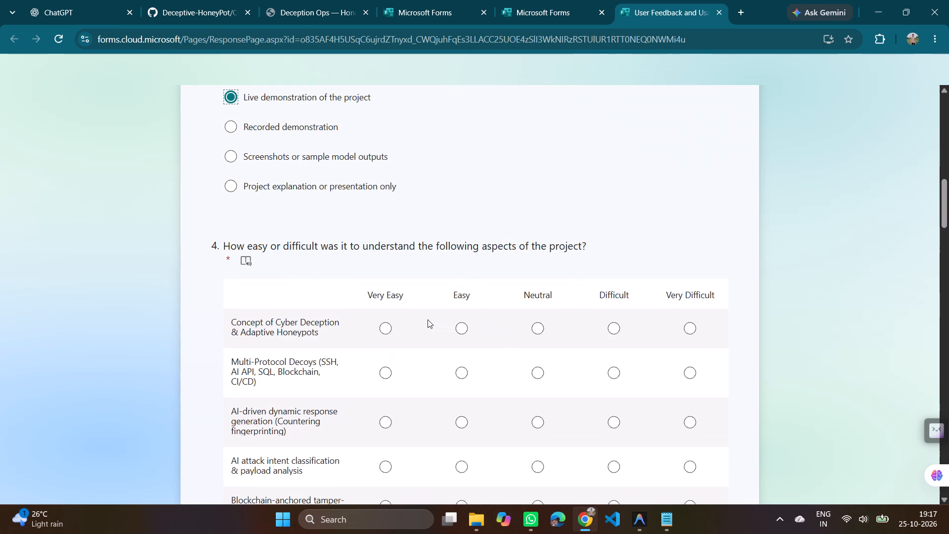
left_click(389, 326)
scroll(389, 326, "down", 1)
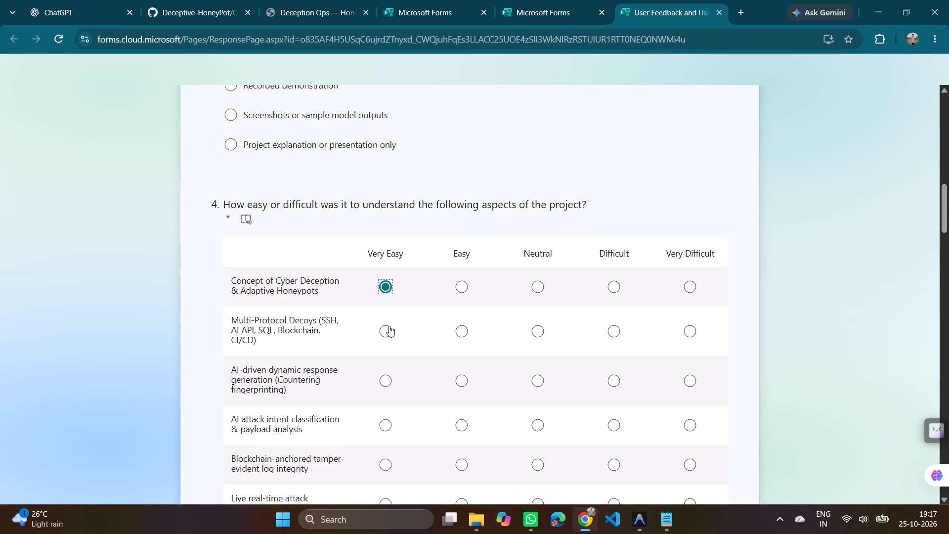
In question 4, rate multi-protocol decoys and dynamic response generation Easy, attack intent classification Neutral, blockchain log integrity Difficult, and the live monitoring dashboard Easy.
left_click(379, 329)
scroll(474, 338, "down", 1)
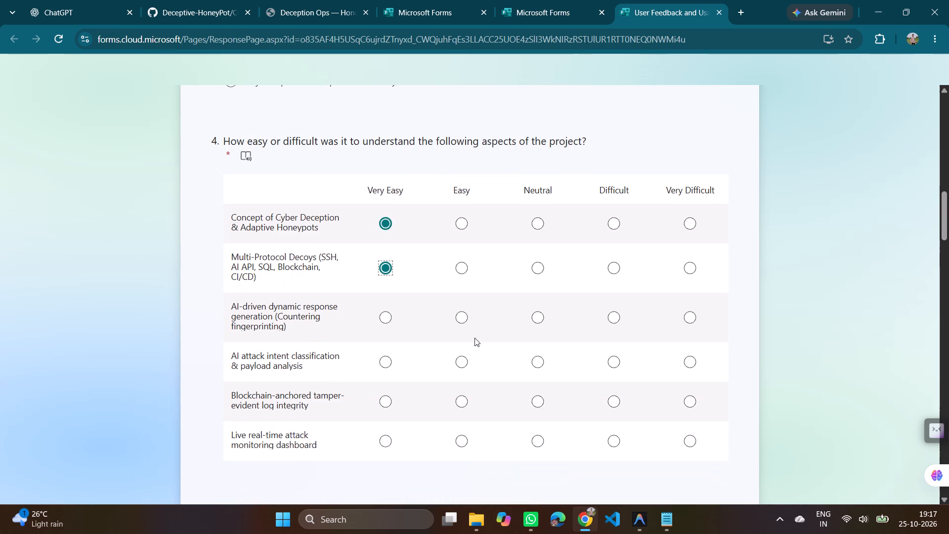
left_click(462, 271)
left_click(617, 311)
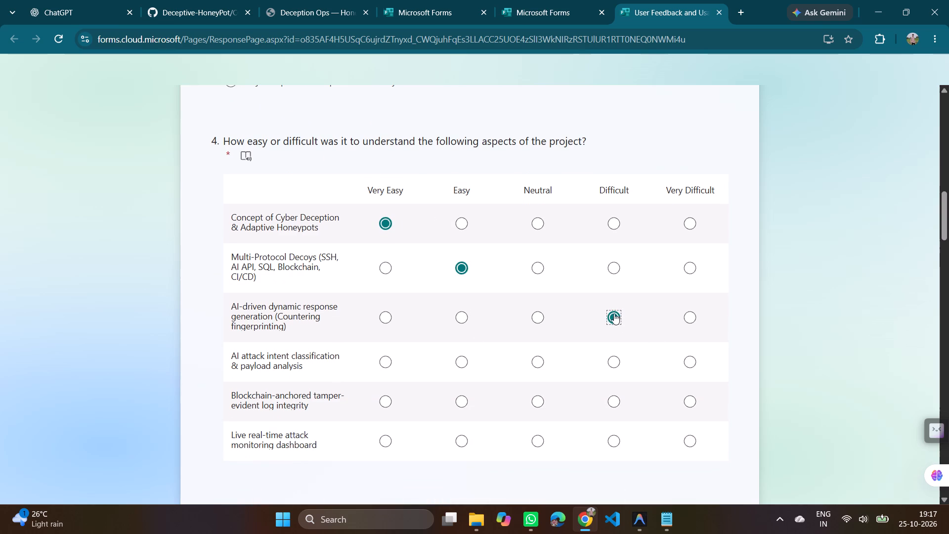
left_click(614, 358)
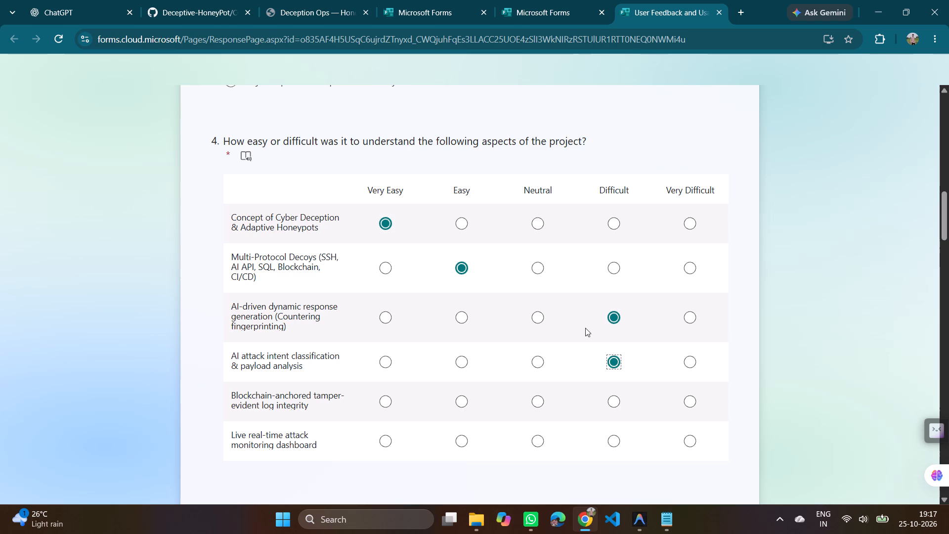
left_click(463, 316)
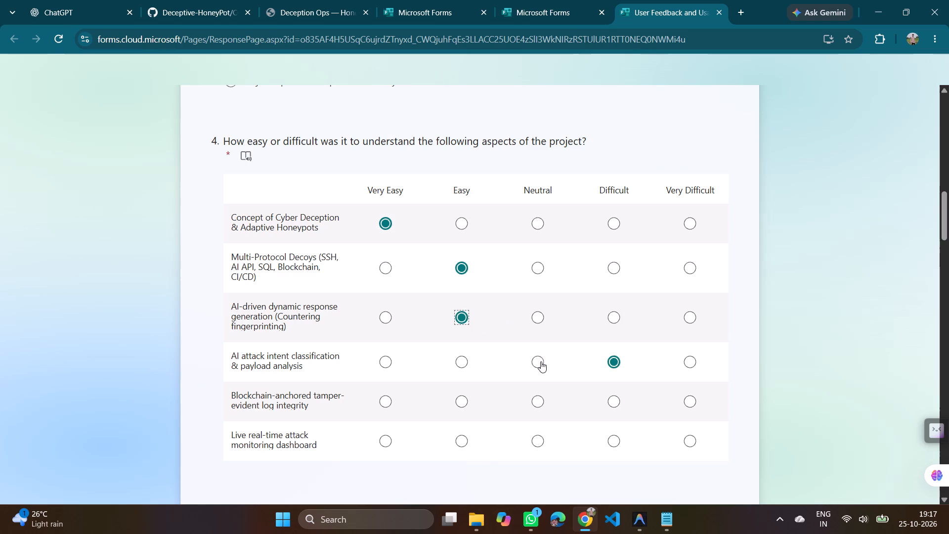
left_click(541, 361)
left_click(615, 397)
left_click(460, 442)
In question 5, rate the first two features Extremely Useful, the real-time WebSocket alerts Moderately Useful, and the other three features Very Useful.
scroll(460, 442, "down", 3)
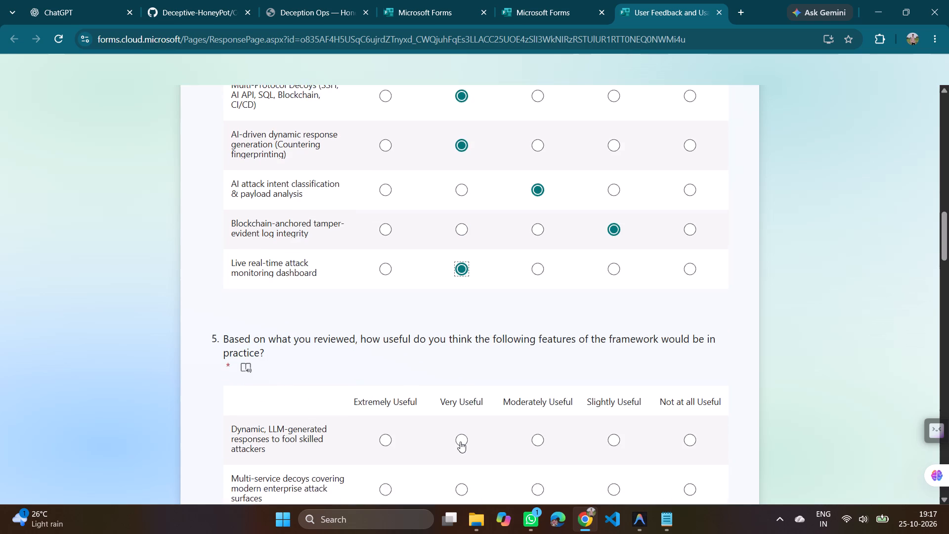
scroll(460, 442, "down", 1)
left_click(385, 317)
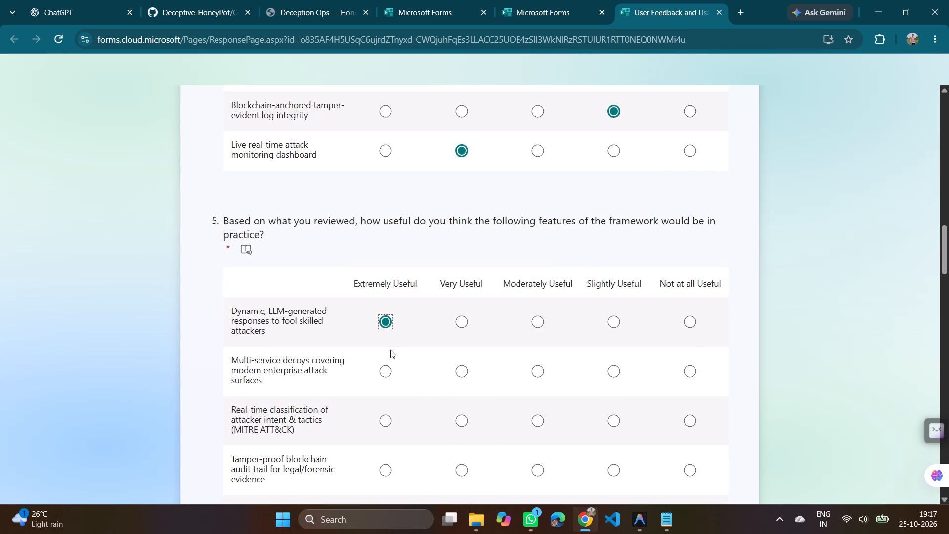
left_click(385, 373)
scroll(385, 373, "down", 1)
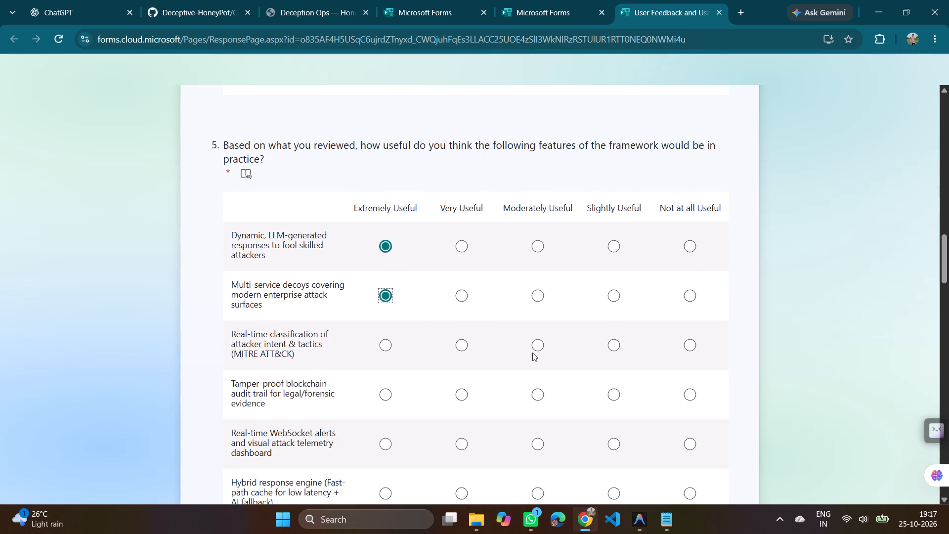
left_click(463, 346)
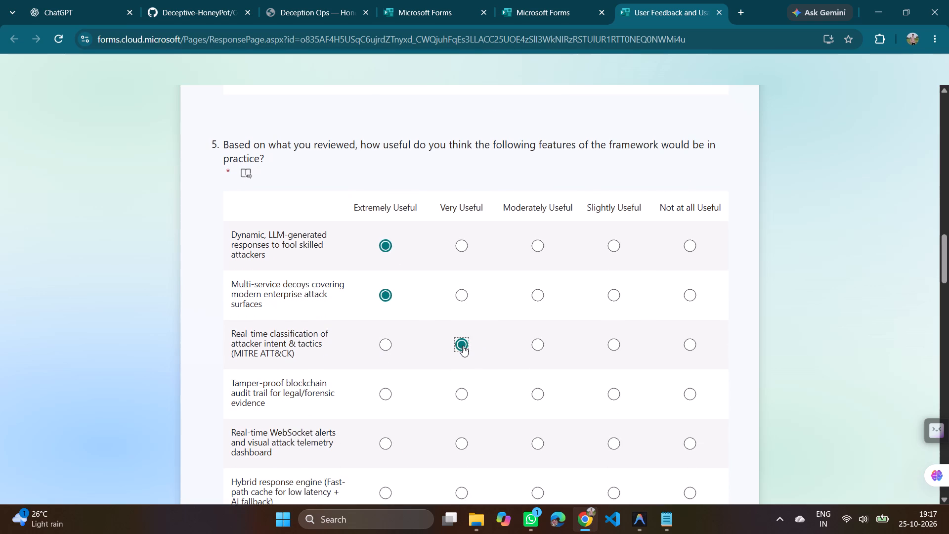
scroll(463, 346, "down", 1)
left_click(462, 358)
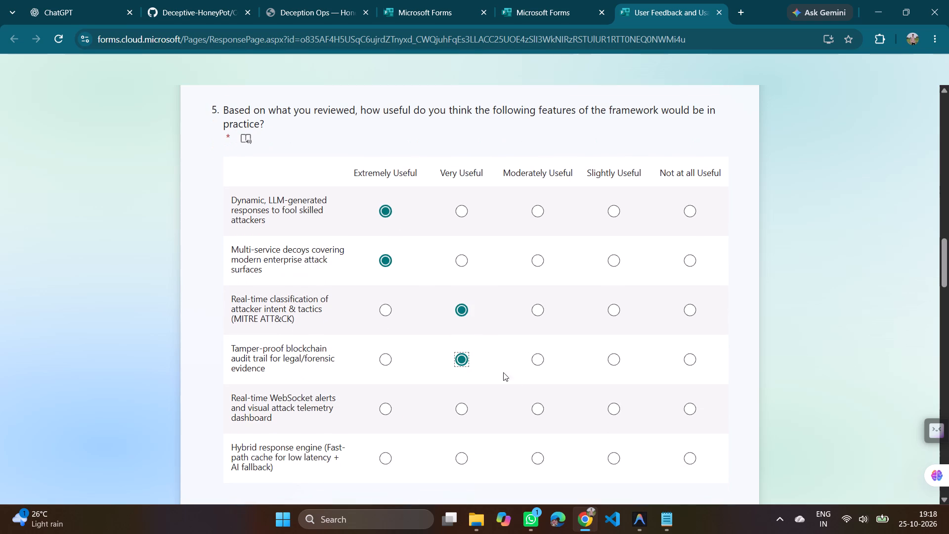
left_click(542, 417)
left_click(529, 411)
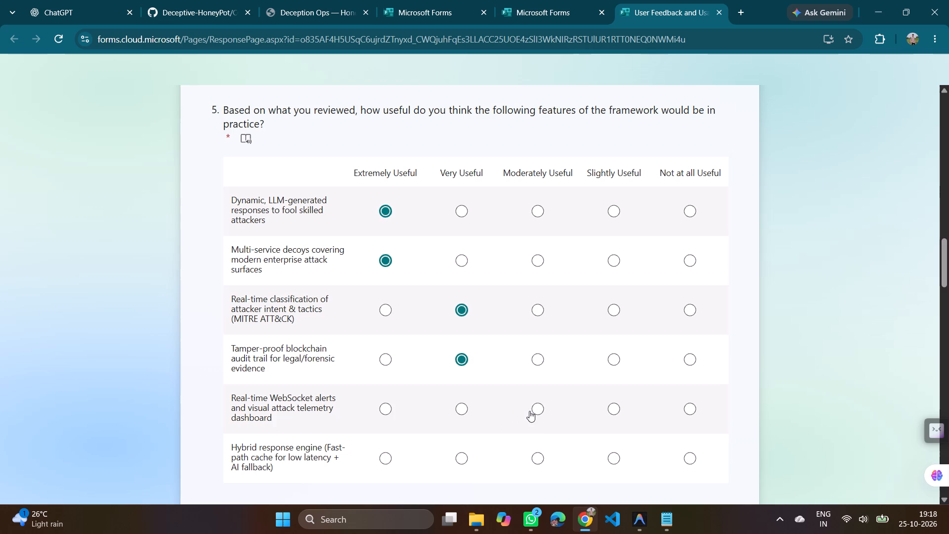
left_click(461, 464)
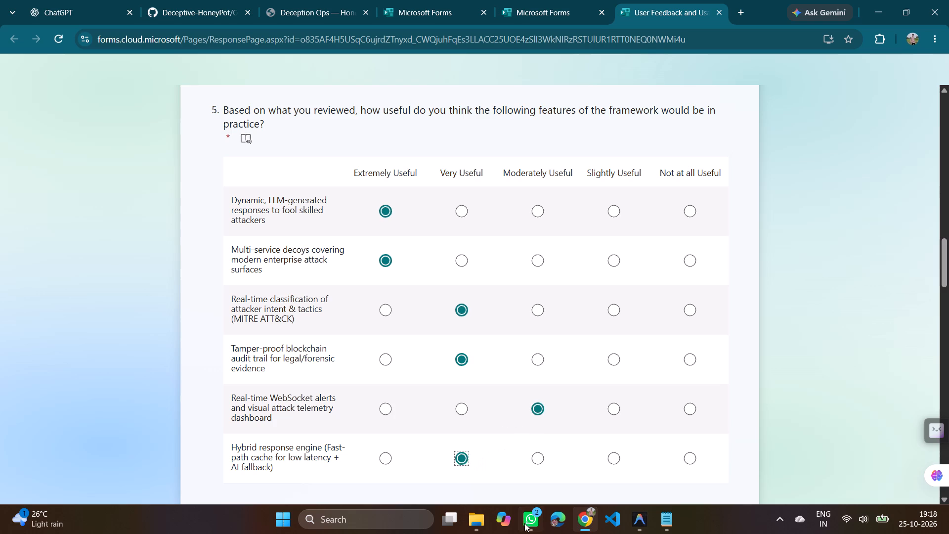
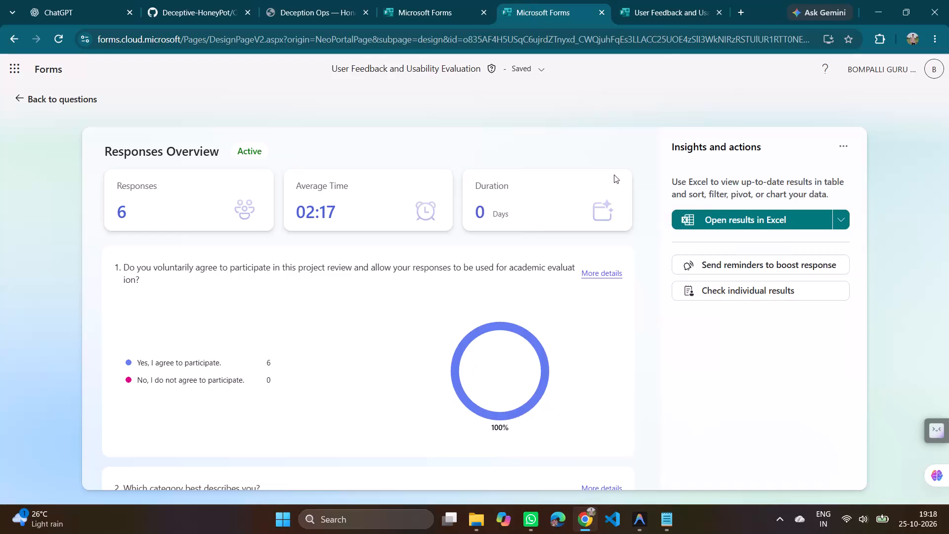
Return to the survey response page and select the text from question 6 through question 13 at the end of the form.
left_click(676, 0)
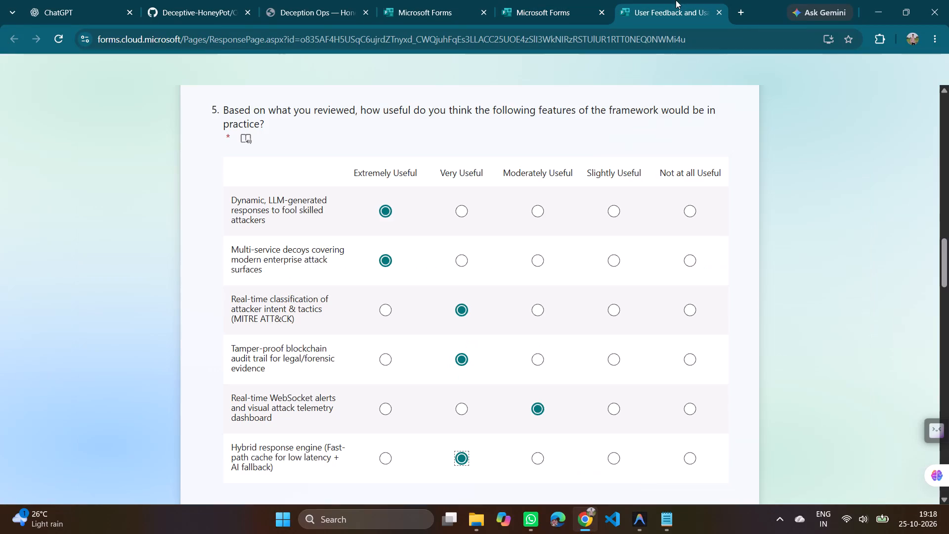
scroll(511, 303, "down", 3)
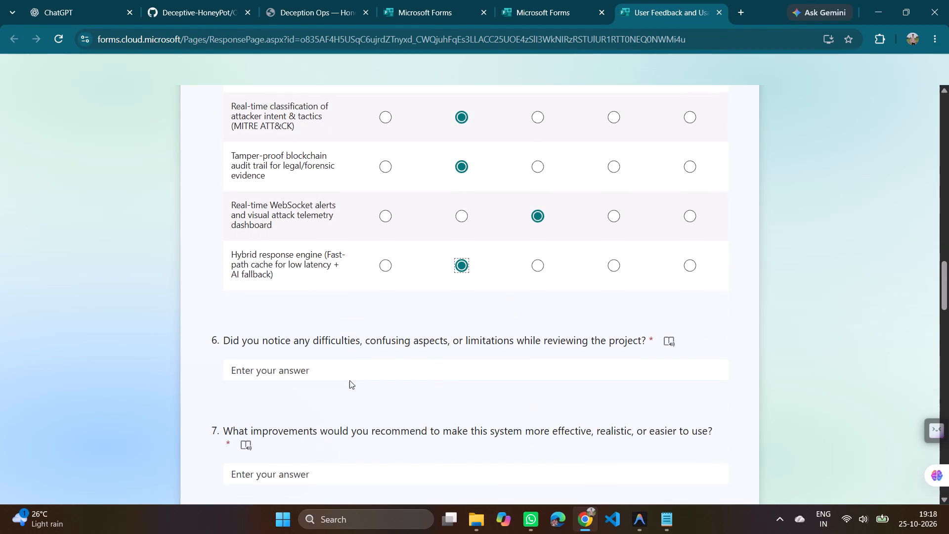
left_click_drag(203, 335, 285, 439)
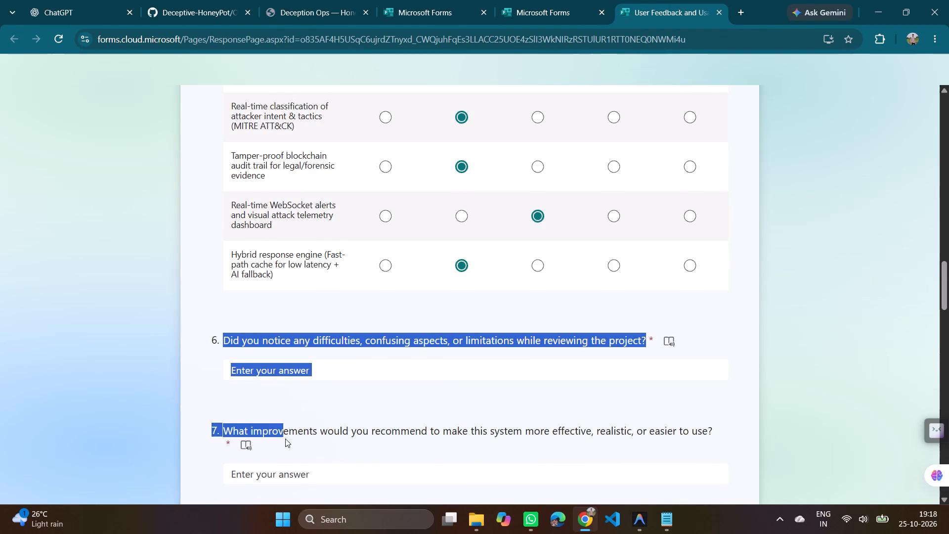
left_click_drag(285, 439, 291, 400)
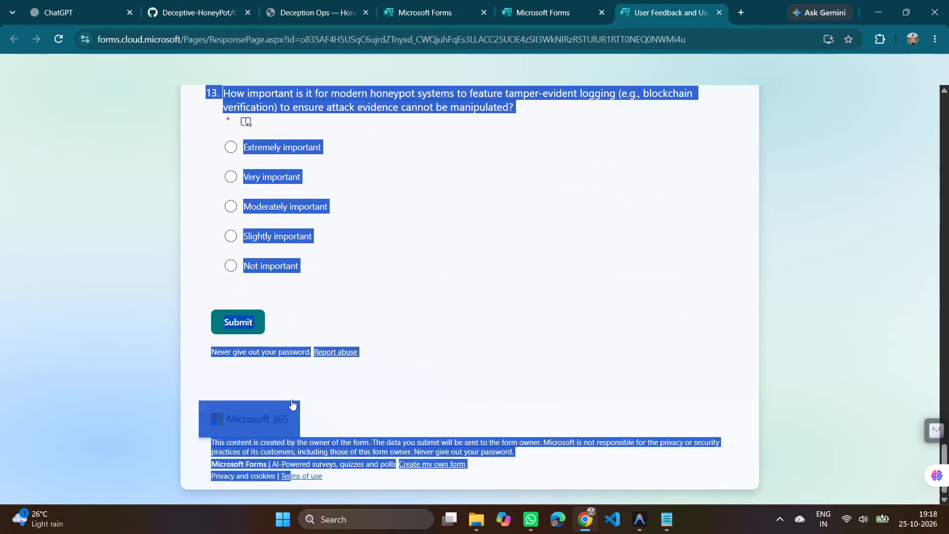
left_click_drag(291, 400, 318, 267)
left_click(318, 267)
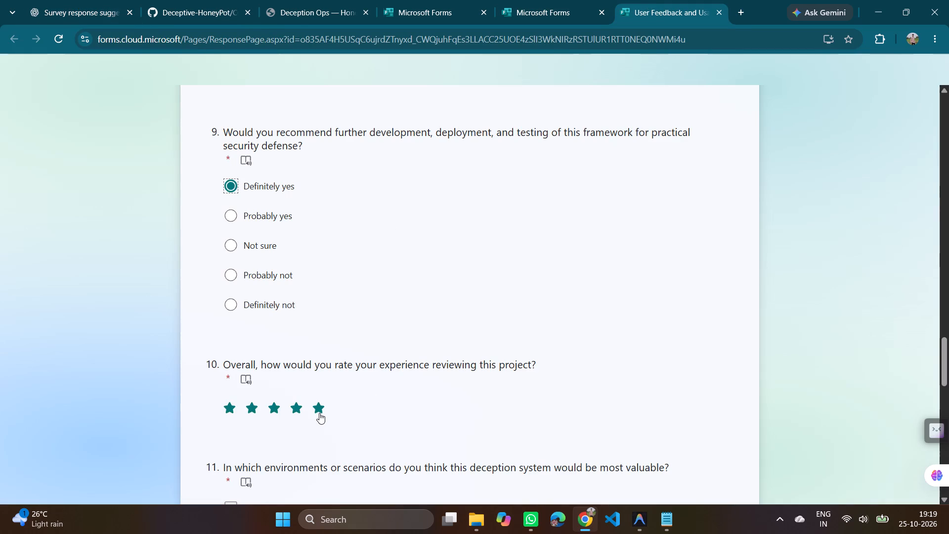
left_click(319, 413)
Following ChatGPT's suggestions, select corporate enterprise networks, Security Operations Centers, honeynet threat intelligence and cloud infrastructure & Kubernetes clusters in survey question 11.
scroll(319, 413, "down", 2)
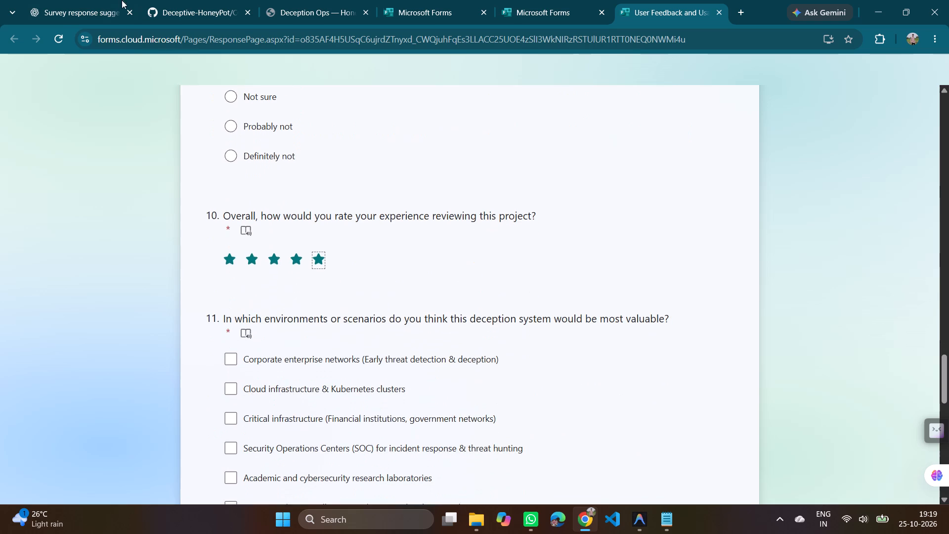
left_click(106, 0)
scroll(291, 209, "down", 2)
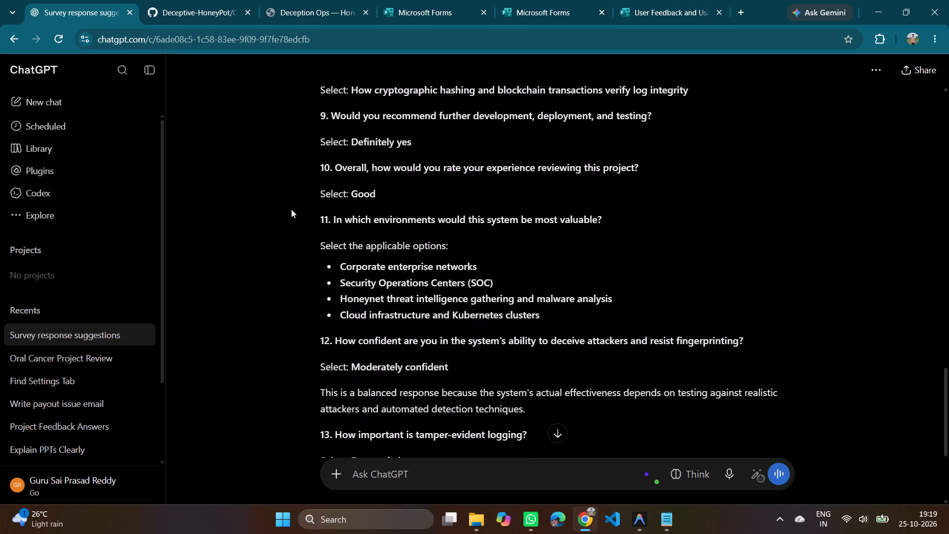
scroll(291, 209, "down", 1)
left_click(628, 0)
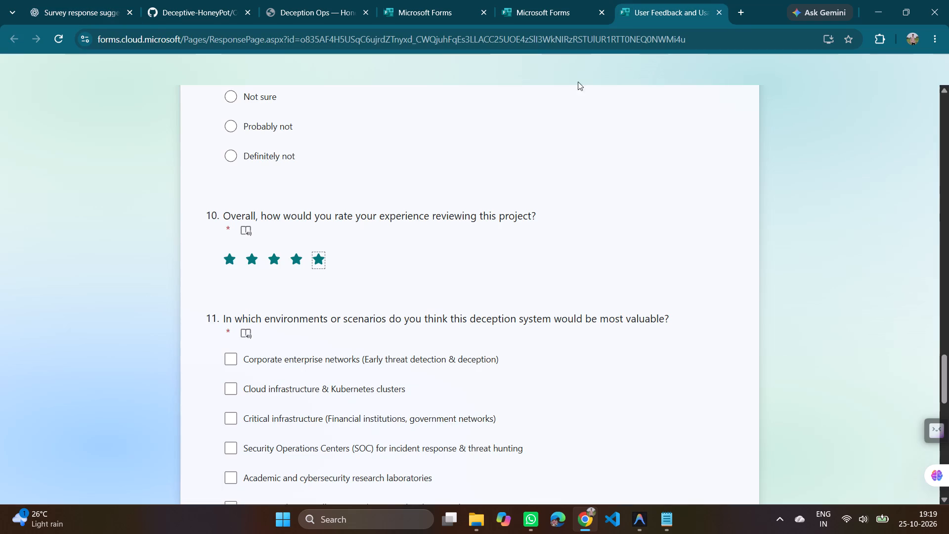
scroll(286, 419, "down", 1)
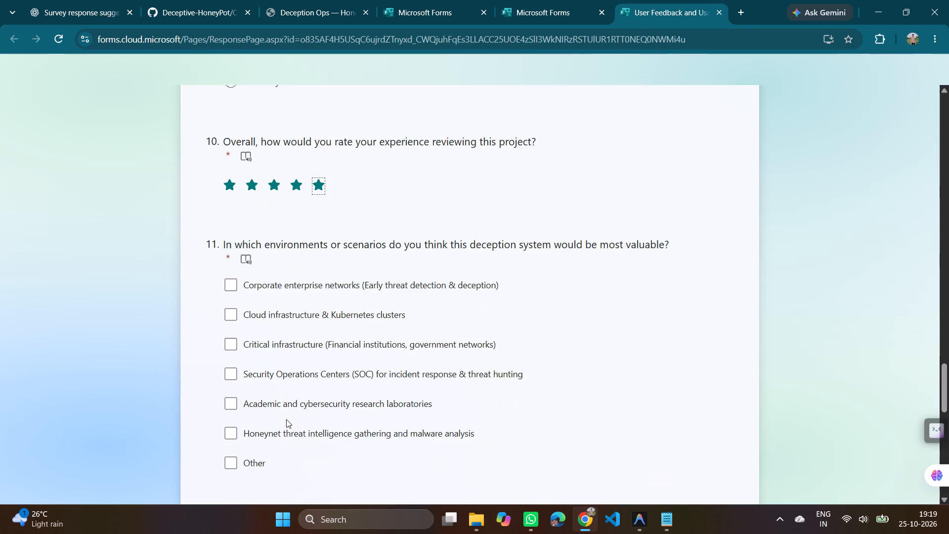
scroll(286, 419, "down", 1)
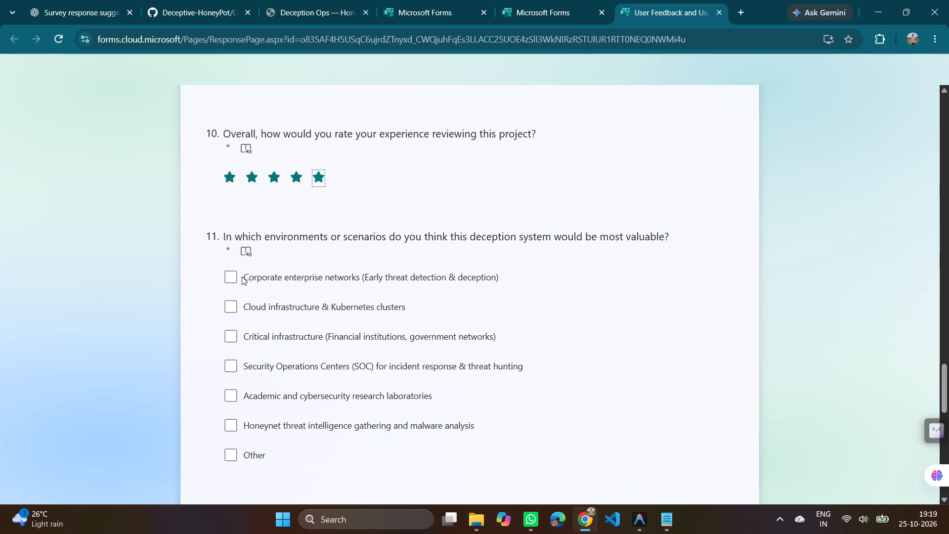
left_click(242, 275)
left_click(295, 359)
left_click(115, 0)
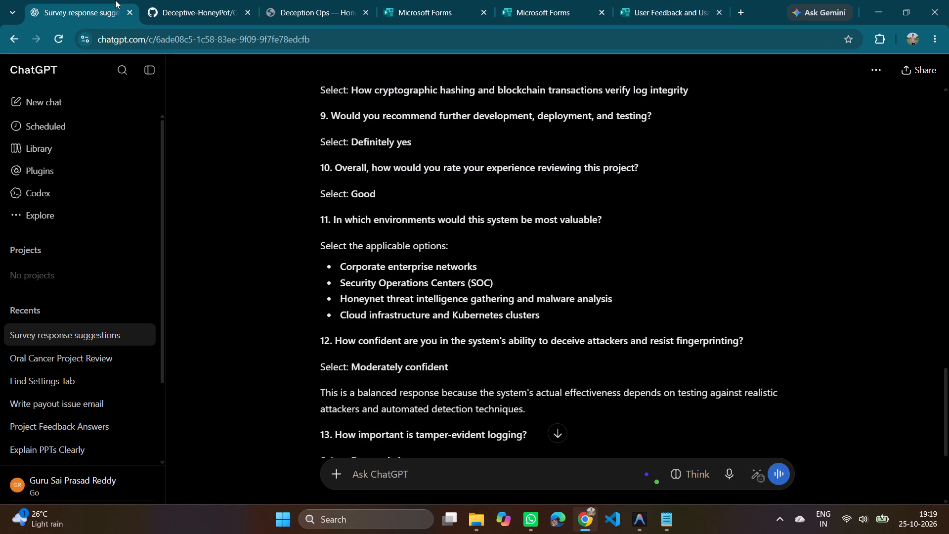
left_click(640, 3)
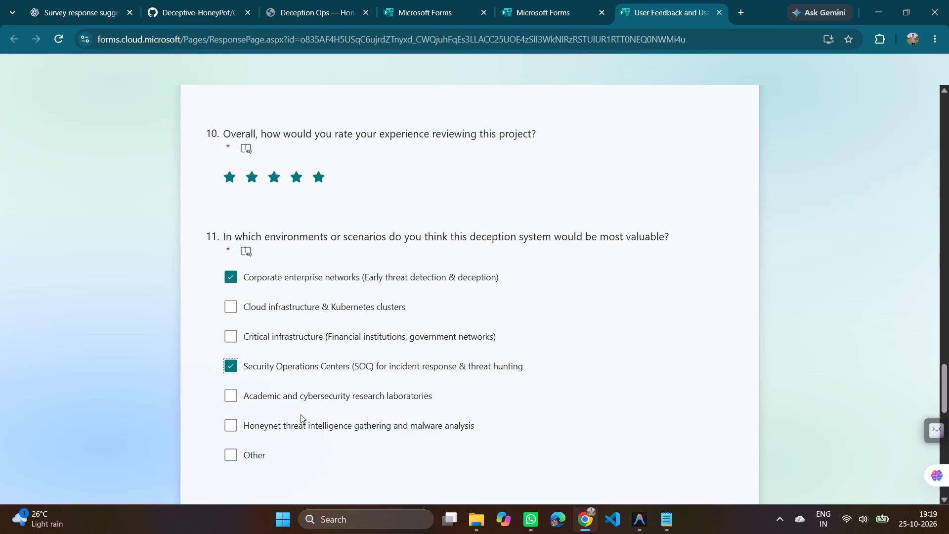
left_click(296, 419)
left_click(259, 307)
Consult ChatGPT's suggestion and answer survey question 12 with "Moderately confident".
scroll(259, 307, "down", 5)
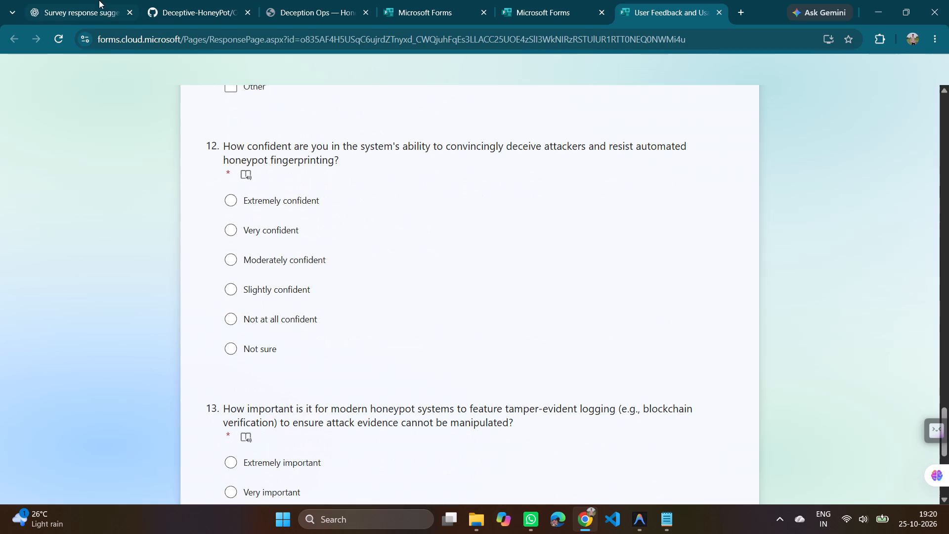
left_click(80, 0)
scroll(414, 303, "down", 2)
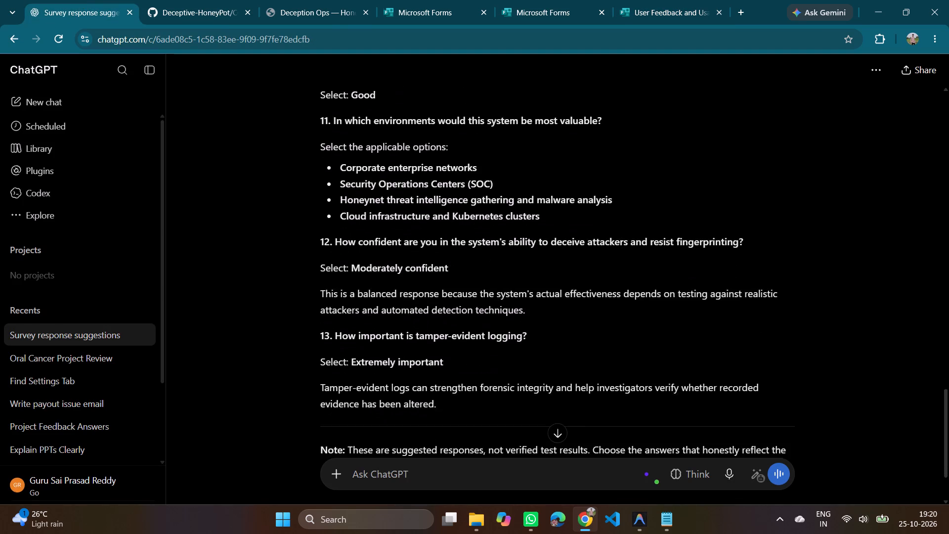
scroll(414, 303, "down", 3)
left_click(633, 0)
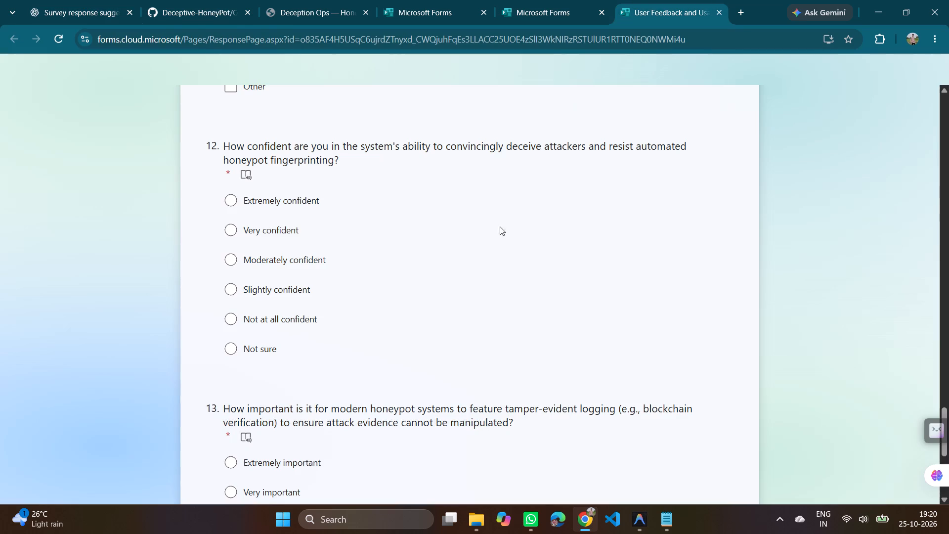
left_click(274, 258)
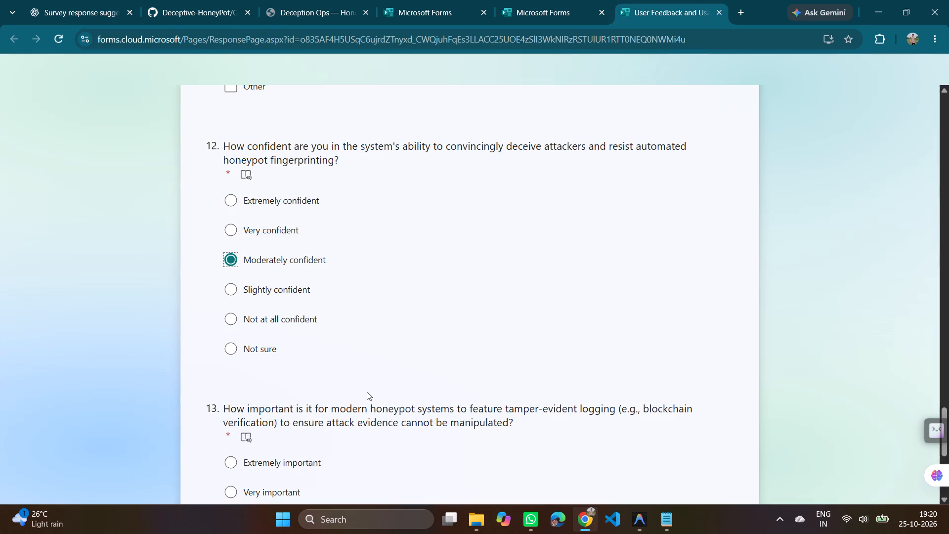
Answer survey question 13 with "Extremely important" and submit the survey response.
scroll(367, 392, "down", 1)
left_click(302, 336)
scroll(302, 336, "down", 3)
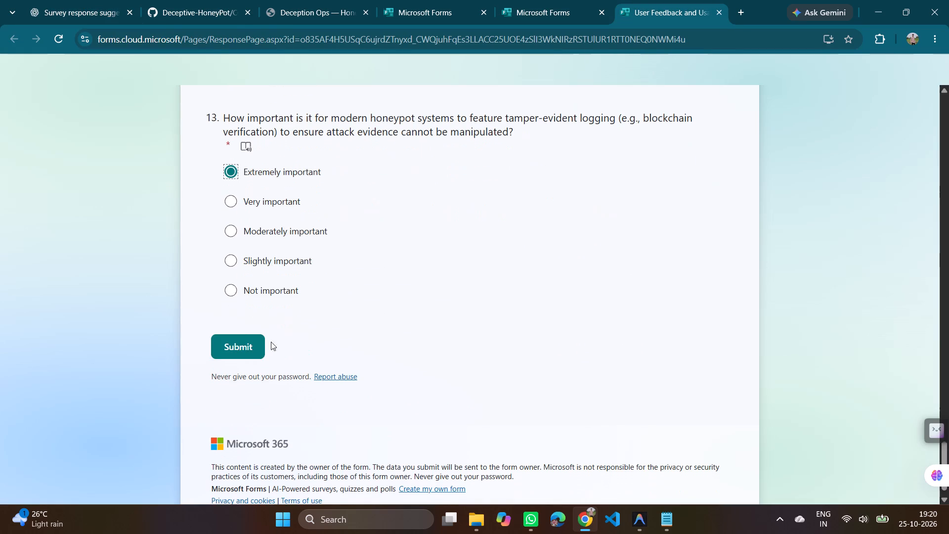
left_click(241, 343)
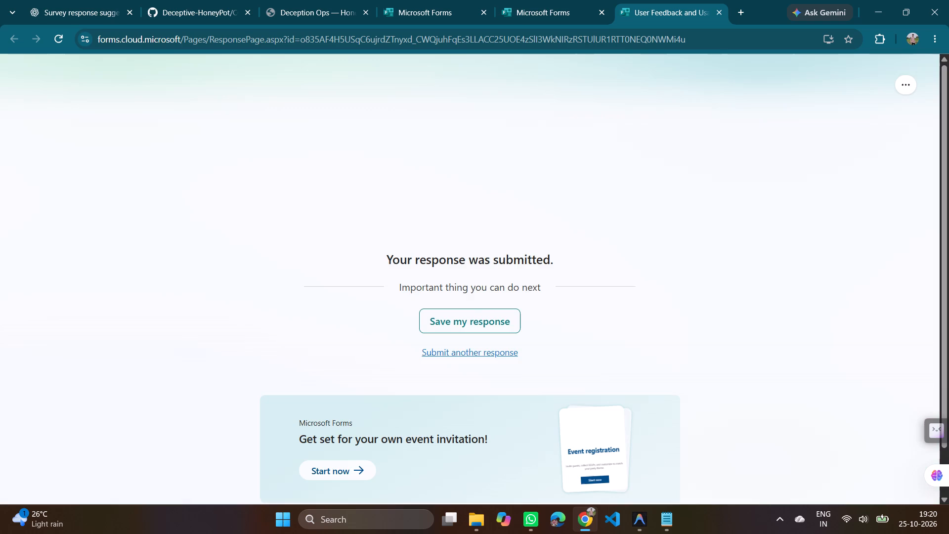
Review the form's Responses Overview and the result charts for the survey questions.
left_click(522, 0)
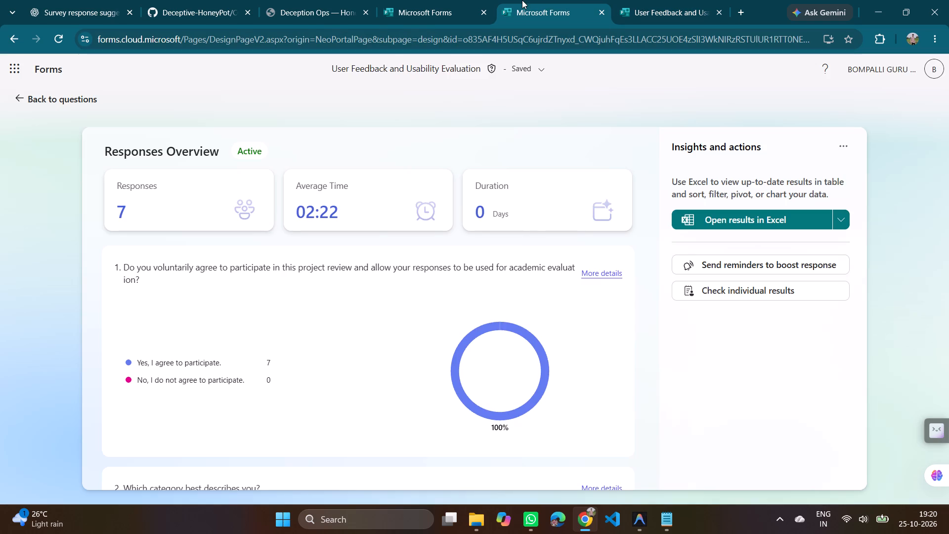
scroll(396, 388, "down", 13)
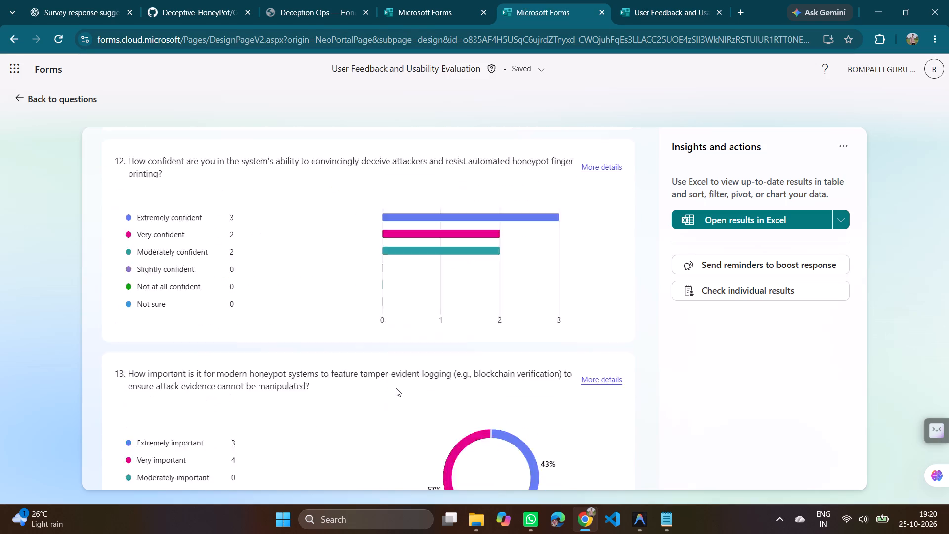
scroll(396, 388, "down", 5)
scroll(396, 388, "up", 13)
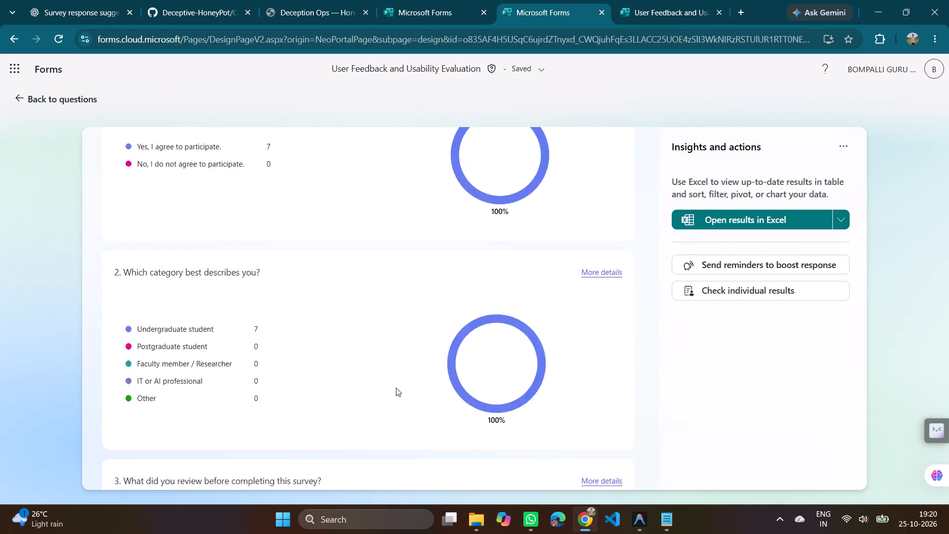
scroll(396, 388, "up", 3)
Return to the submitted survey response page and close it.
left_click(639, 0)
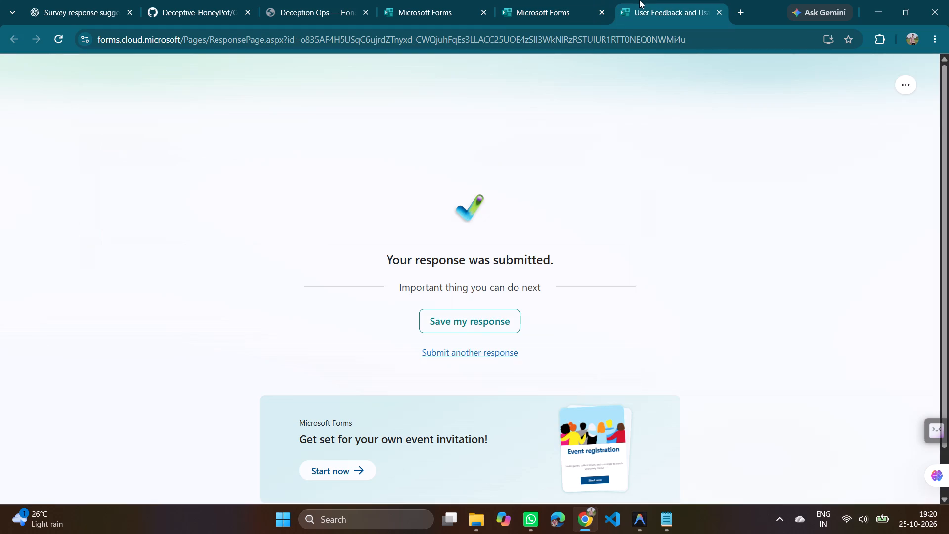
scroll(539, 362, "down", 9)
scroll(539, 362, "up", 5)
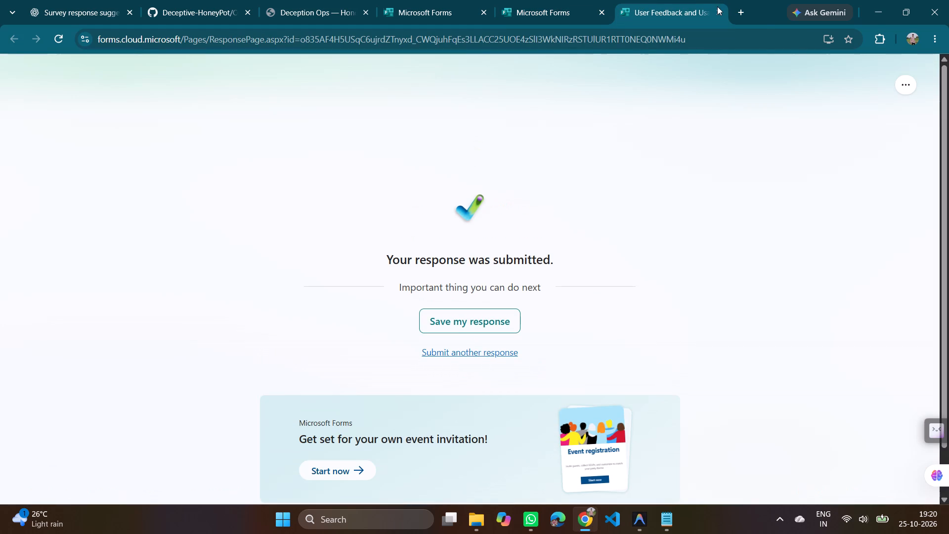
left_click(717, 6)
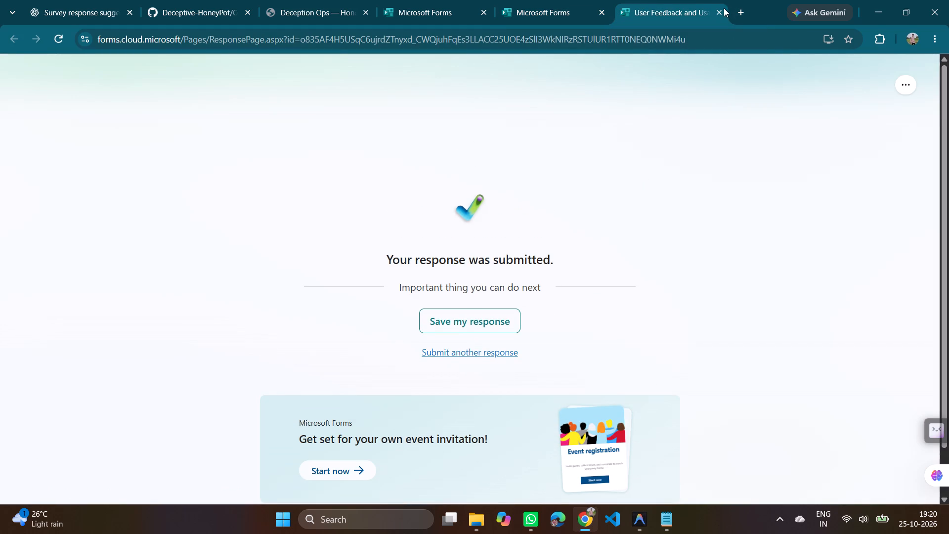
left_click(721, 9)
Look through the per-question result charts in the form's Responses Overview again.
scroll(352, 282, "up", 3)
scroll(352, 282, "down", 11)
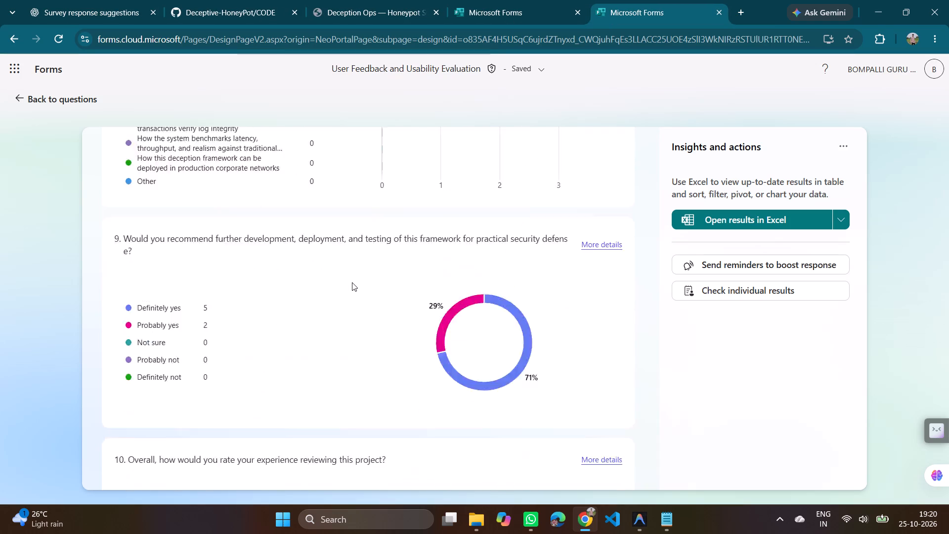
scroll(352, 282, "down", 10)
scroll(352, 282, "up", 17)
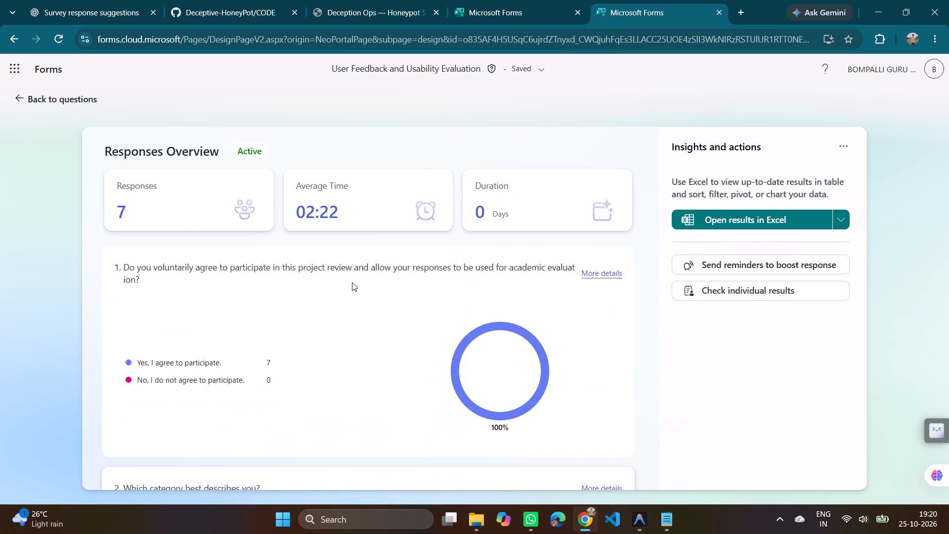
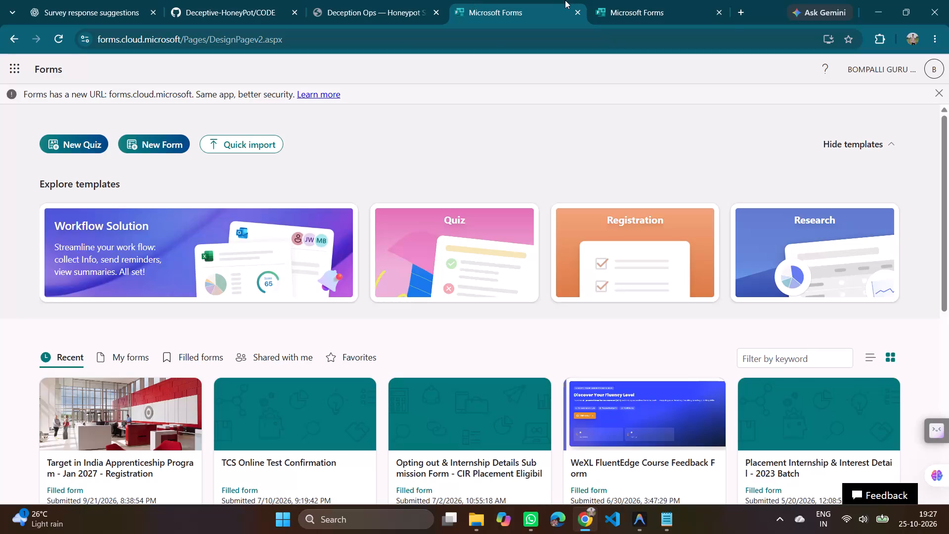
Review the User Feedback and Usability Evaluation form's result charts from question 13 back up to the Responses Overview summary.
left_click(612, 0)
scroll(371, 470, "down", 13)
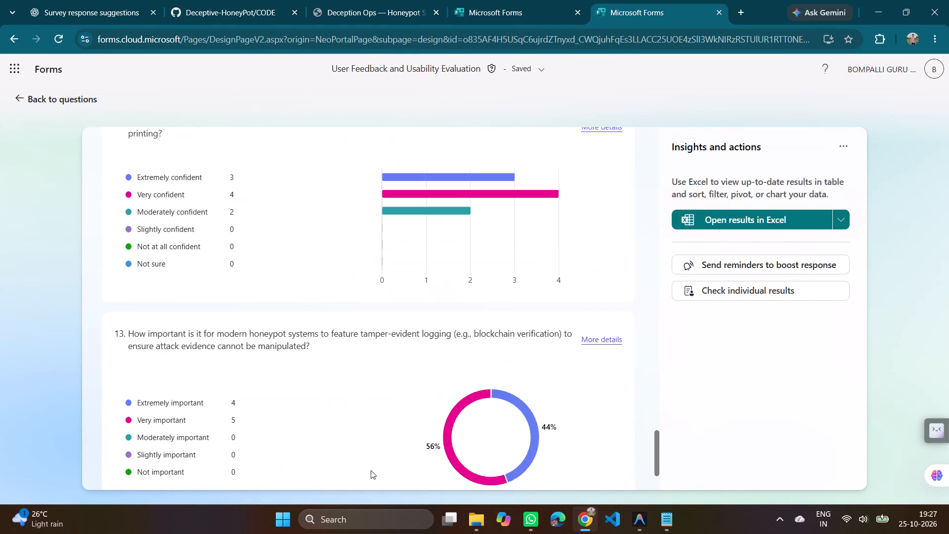
scroll(371, 470, "down", 4)
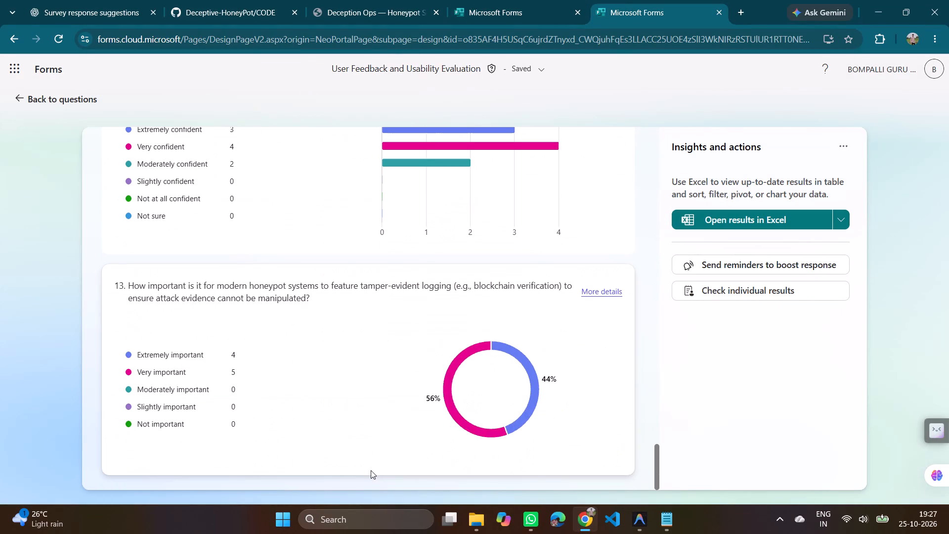
scroll(354, 395, "up", 2)
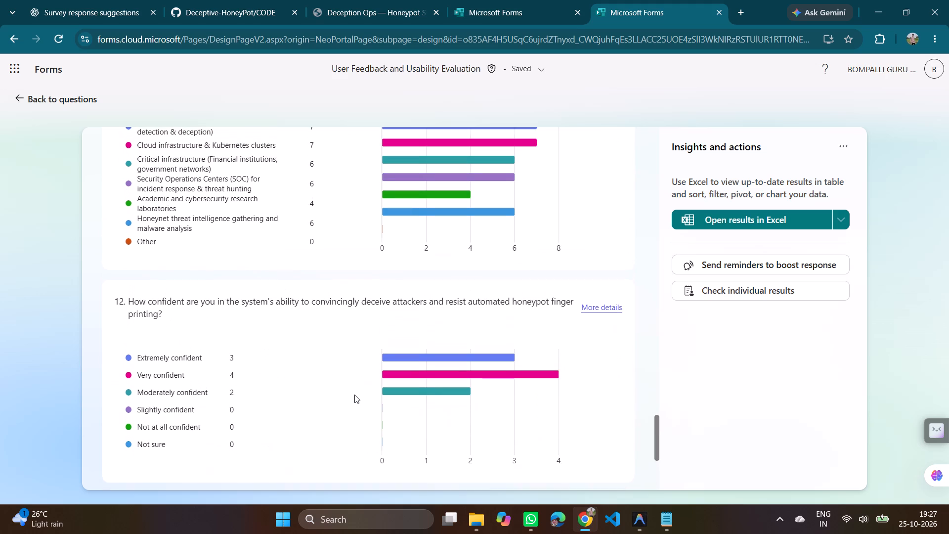
scroll(354, 395, "up", 1)
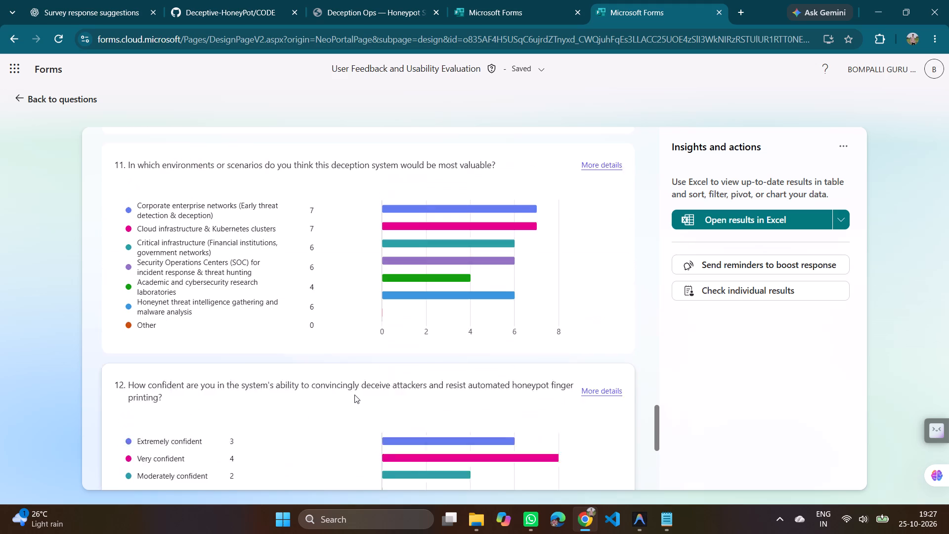
scroll(354, 395, "up", 1)
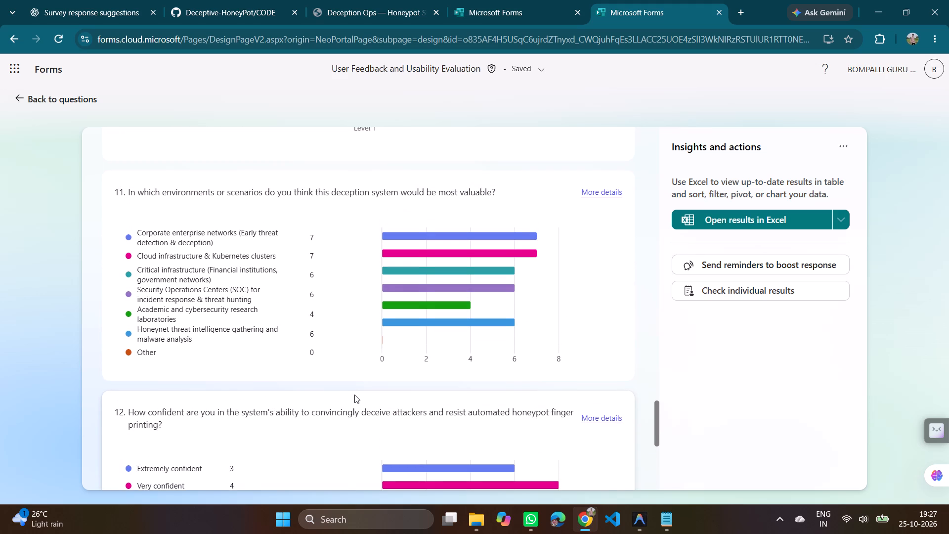
scroll(354, 395, "up", 4)
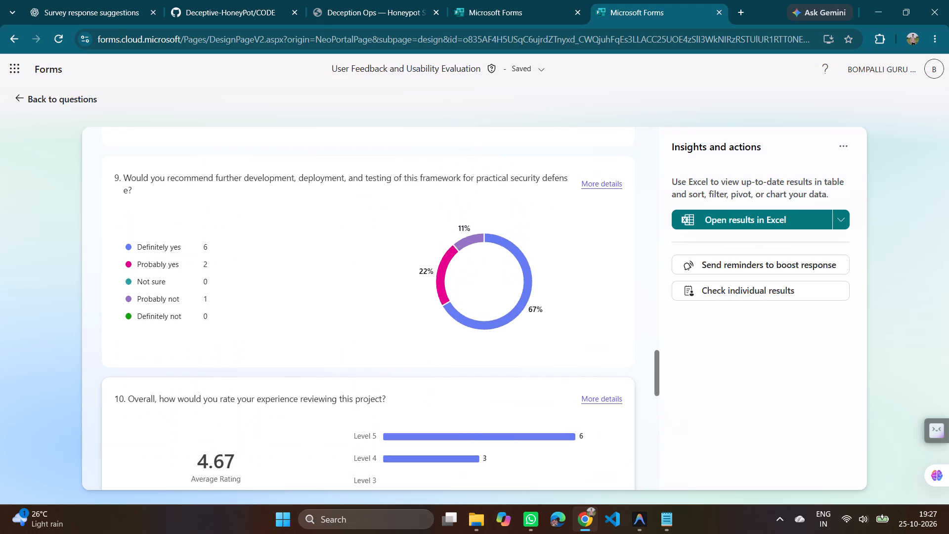
scroll(354, 395, "up", 13)
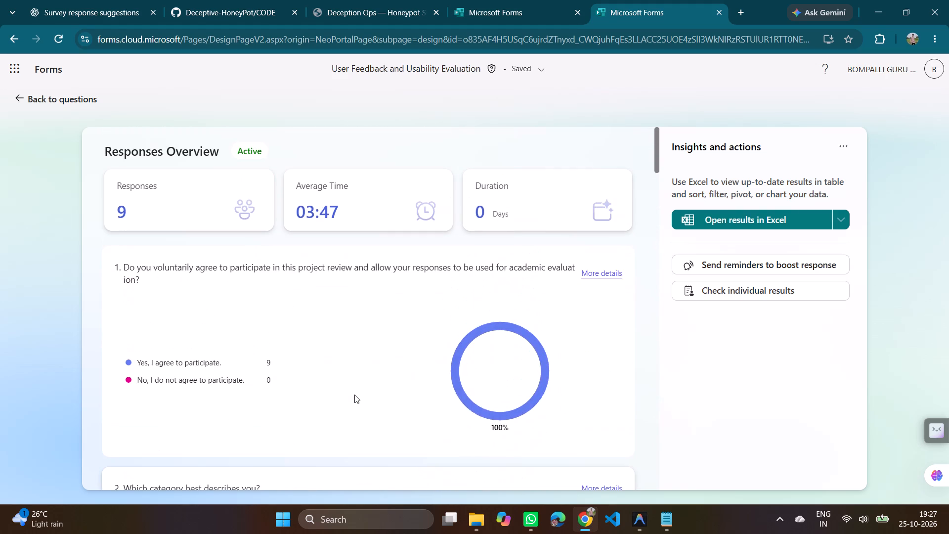
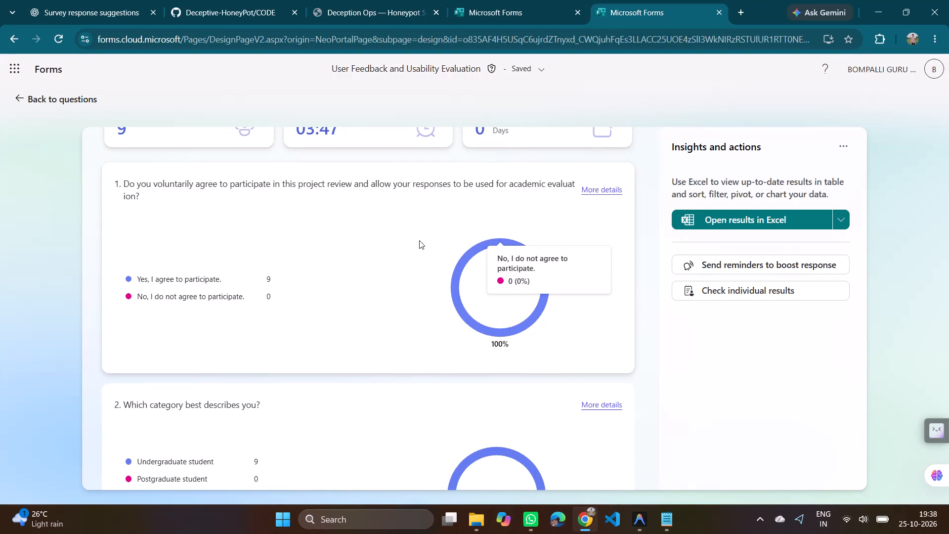
Reload the form's results page and check the refreshed Responses Overview and the question charts through question 6.
scroll(388, 261, "up", 8)
left_click(63, 38)
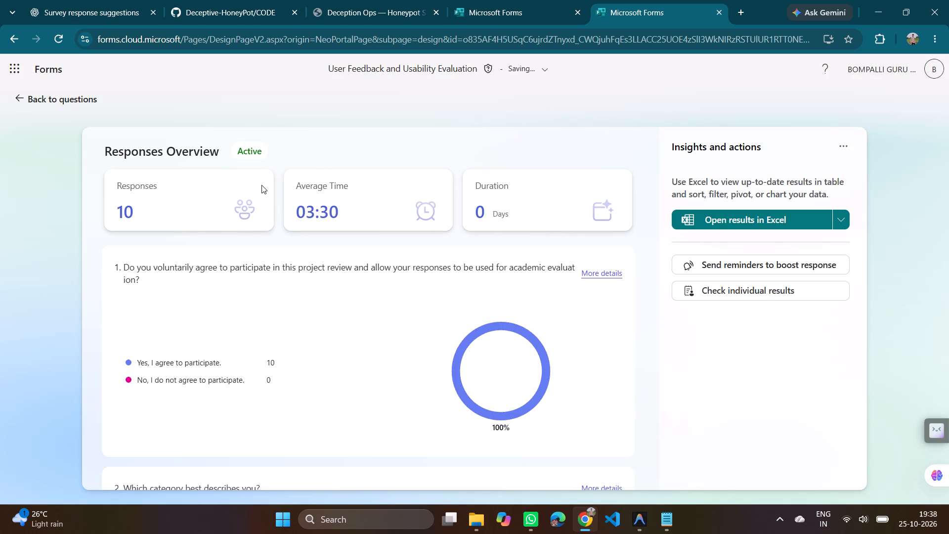
scroll(261, 185, "down", 6)
scroll(261, 185, "up", 1)
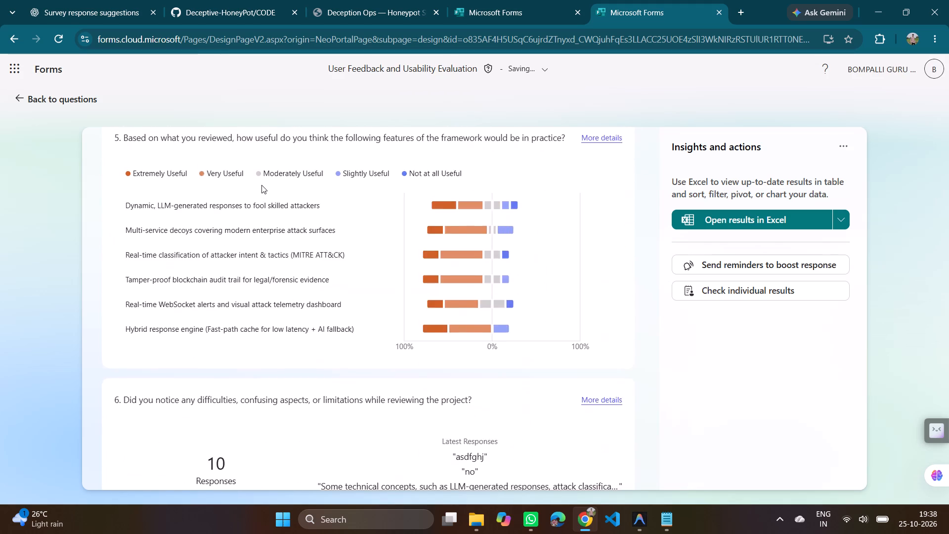
scroll(261, 185, "up", 1)
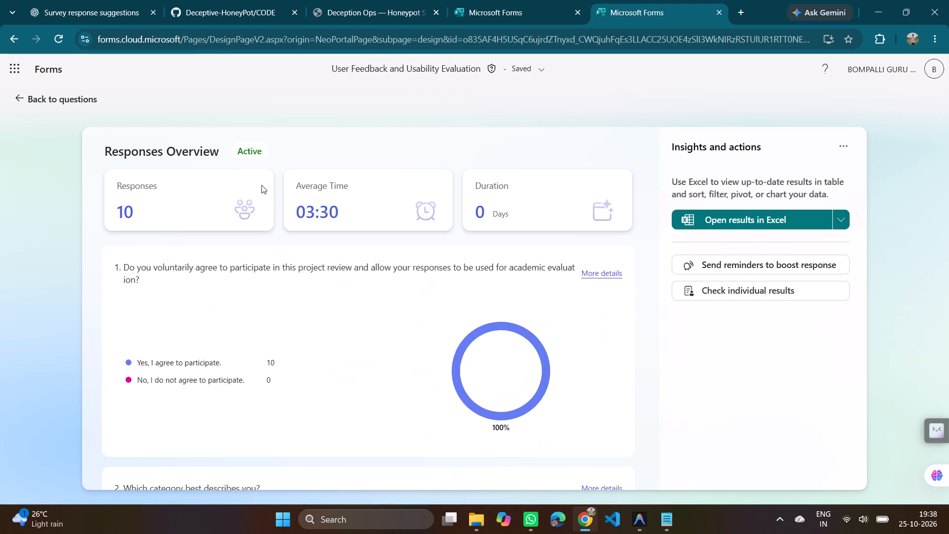